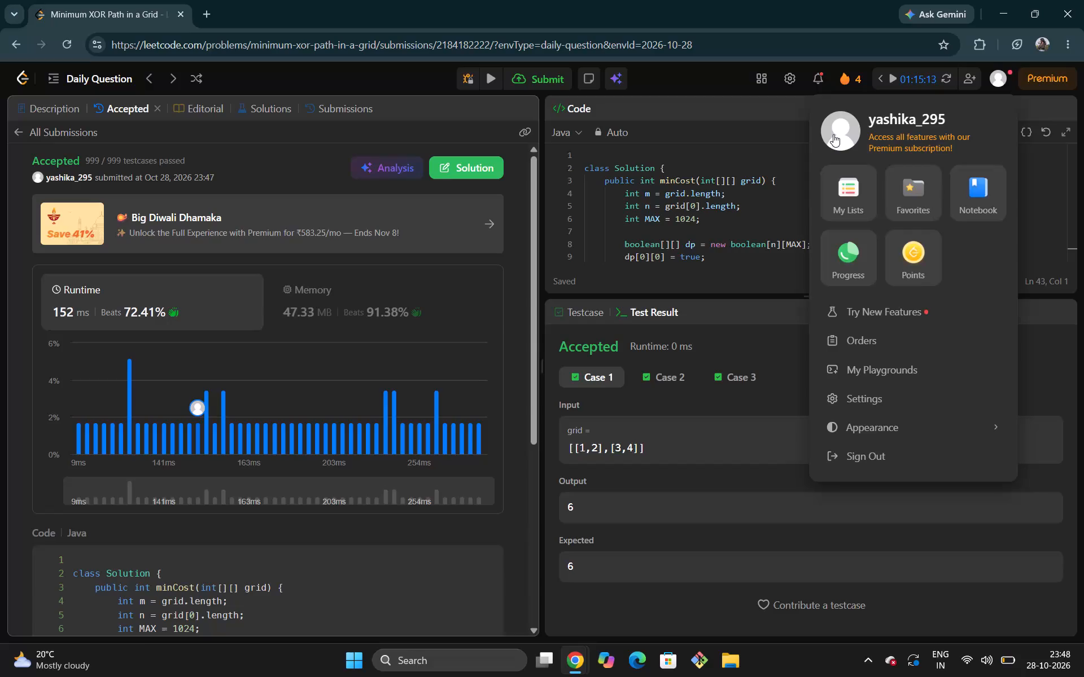
Open the account's profile page and review its solved counts, submission calendar, skills and recently accepted problems.
{"action": "left_click", "coordinate": [833, 134]}
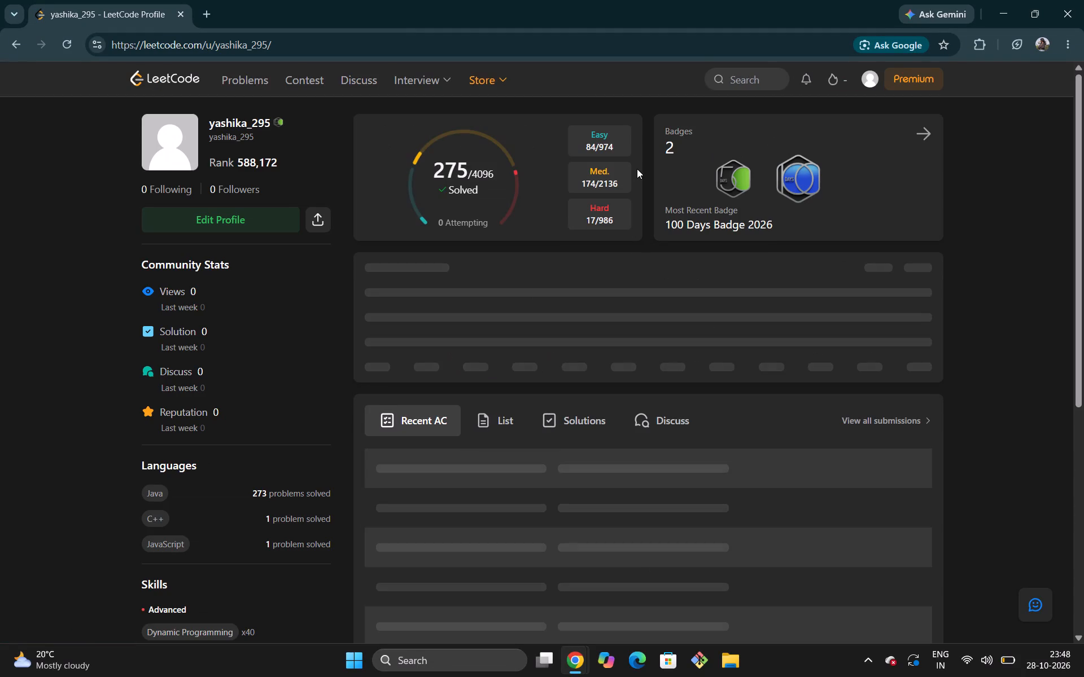
{"action": "scroll", "coordinate": [638, 282], "scroll_direction": "down", "scroll_amount": 1}
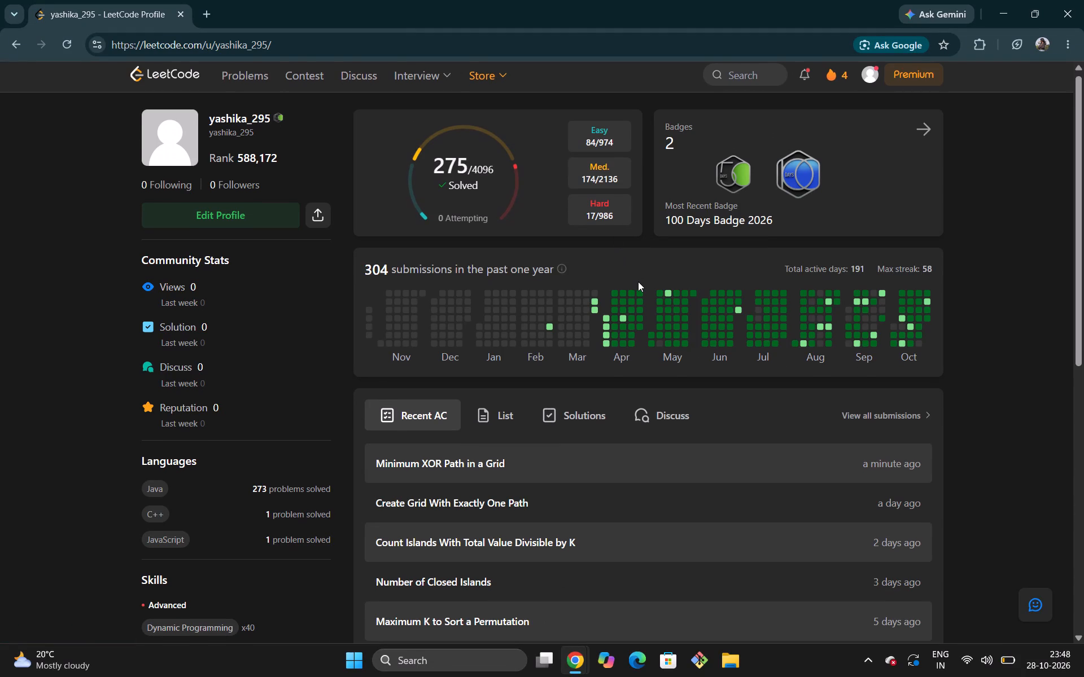
{"action": "scroll", "coordinate": [638, 282], "scroll_direction": "down", "scroll_amount": 1}
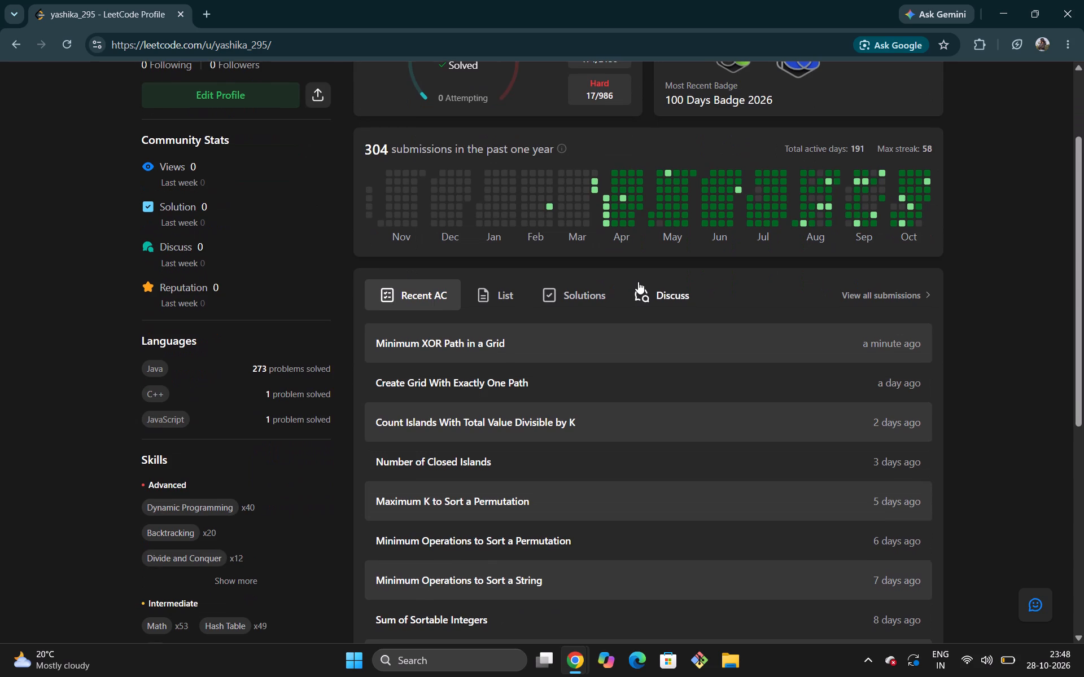
{"action": "scroll", "coordinate": [638, 282], "scroll_direction": "down", "scroll_amount": 2}
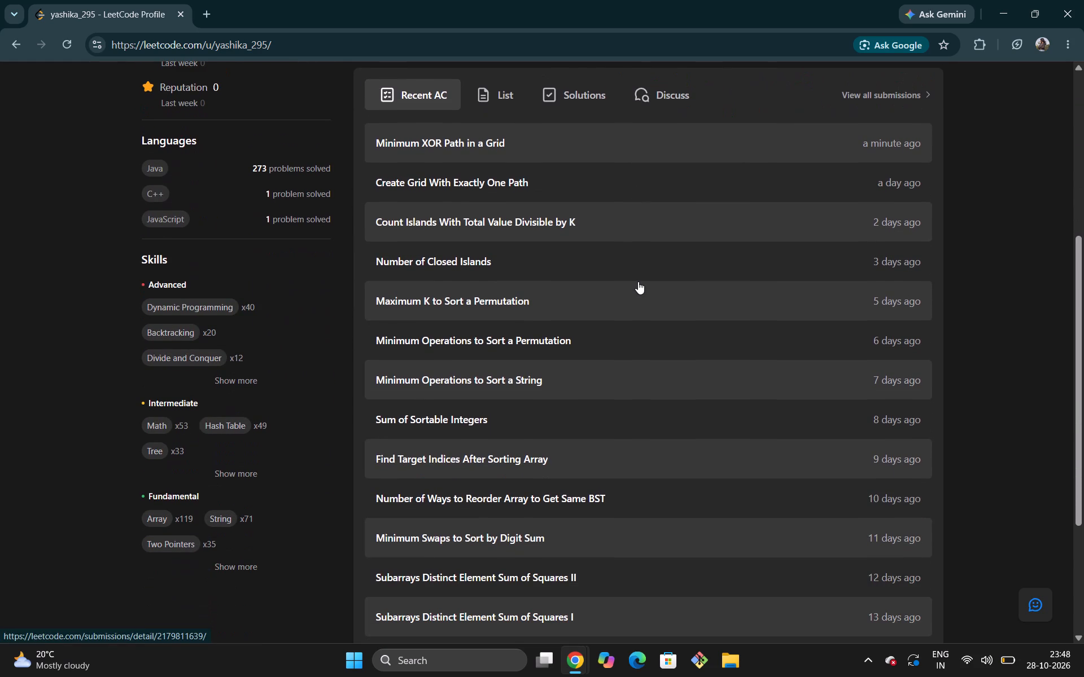
{"action": "scroll", "coordinate": [638, 282], "scroll_direction": "down", "scroll_amount": 2}
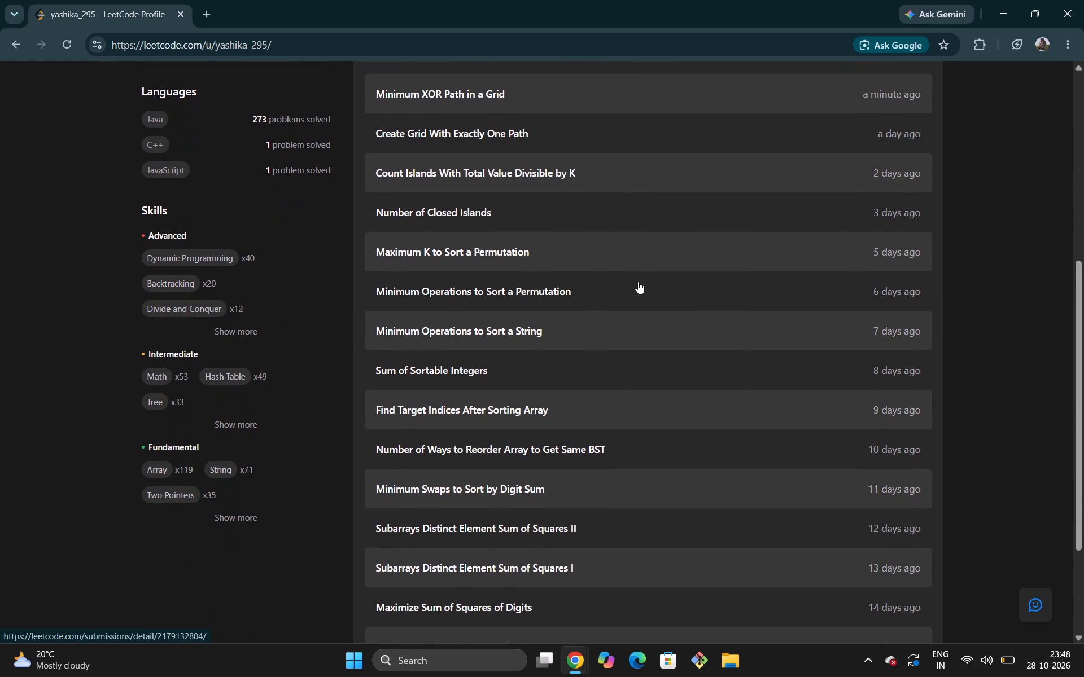
{"action": "scroll", "coordinate": [638, 282], "scroll_direction": "down", "scroll_amount": 1}
{"action": "scroll", "coordinate": [638, 282], "scroll_direction": "up", "scroll_amount": 3}
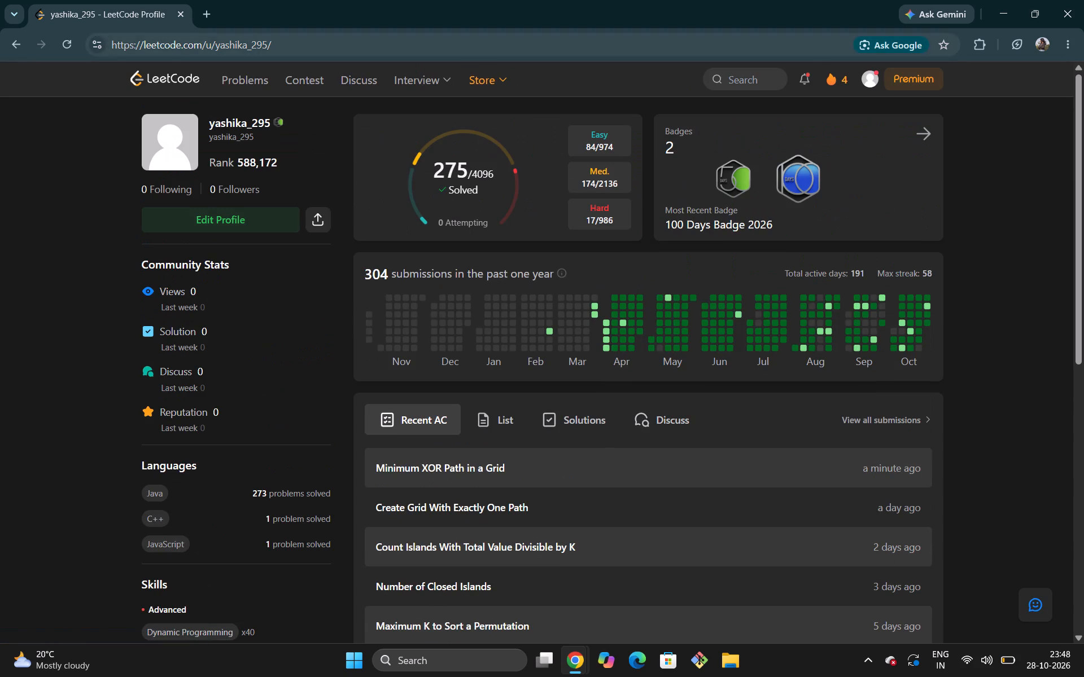
{"action": "left_click", "coordinate": [178, 7]}
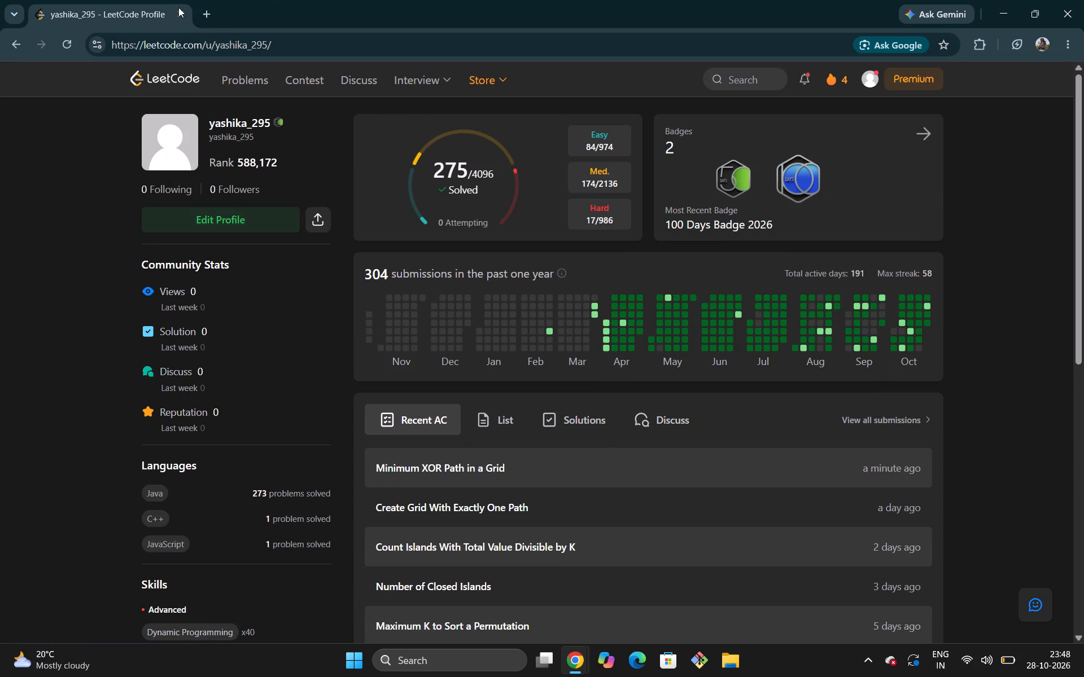
{"action": "left_click", "coordinate": [178, 7]}
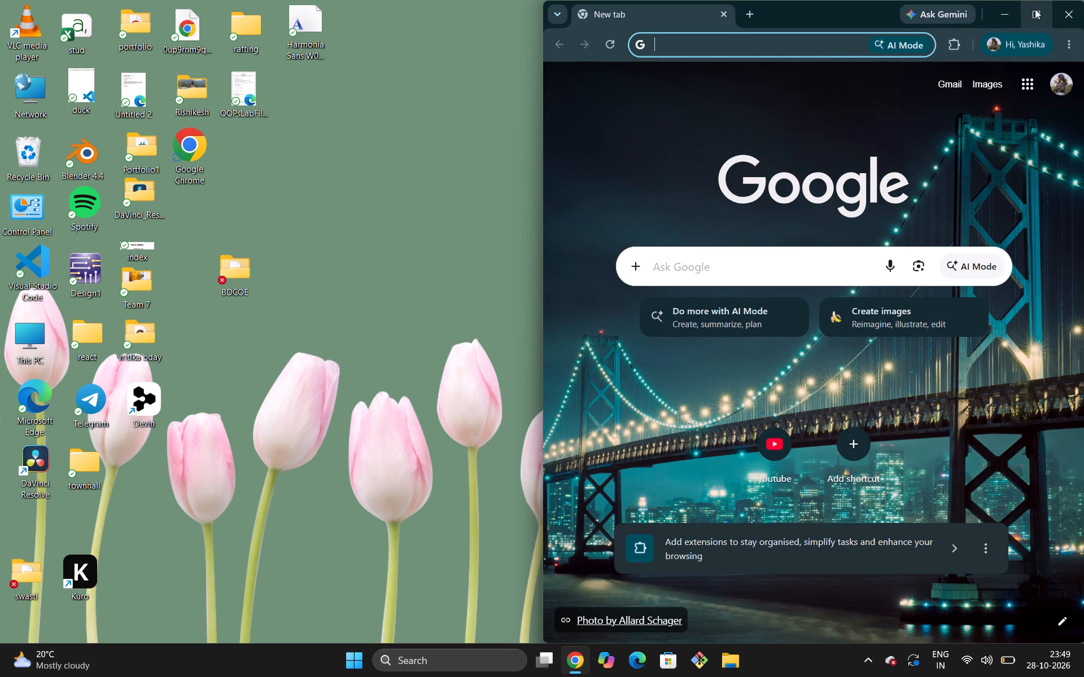
{"action": "left_click", "coordinate": [1035, 9]}
{"action": "type", "text": "figma"}
{"action": "key", "text": "Return"}
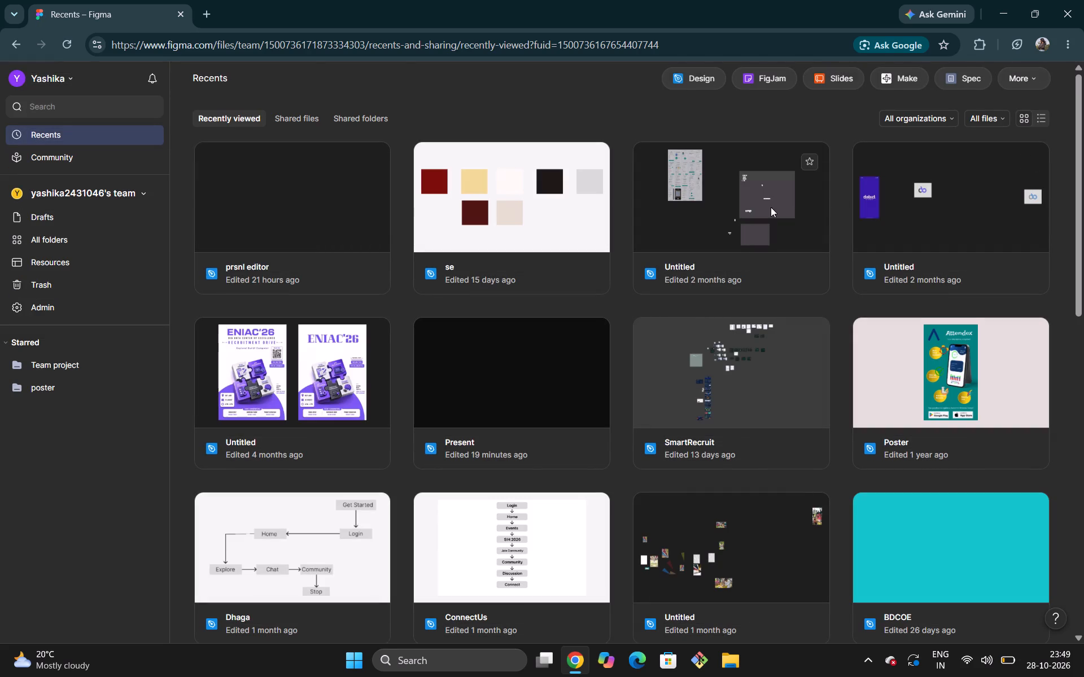
Open the recently viewed design file "prsnl editor".
{"action": "double_click", "coordinate": [368, 232]}
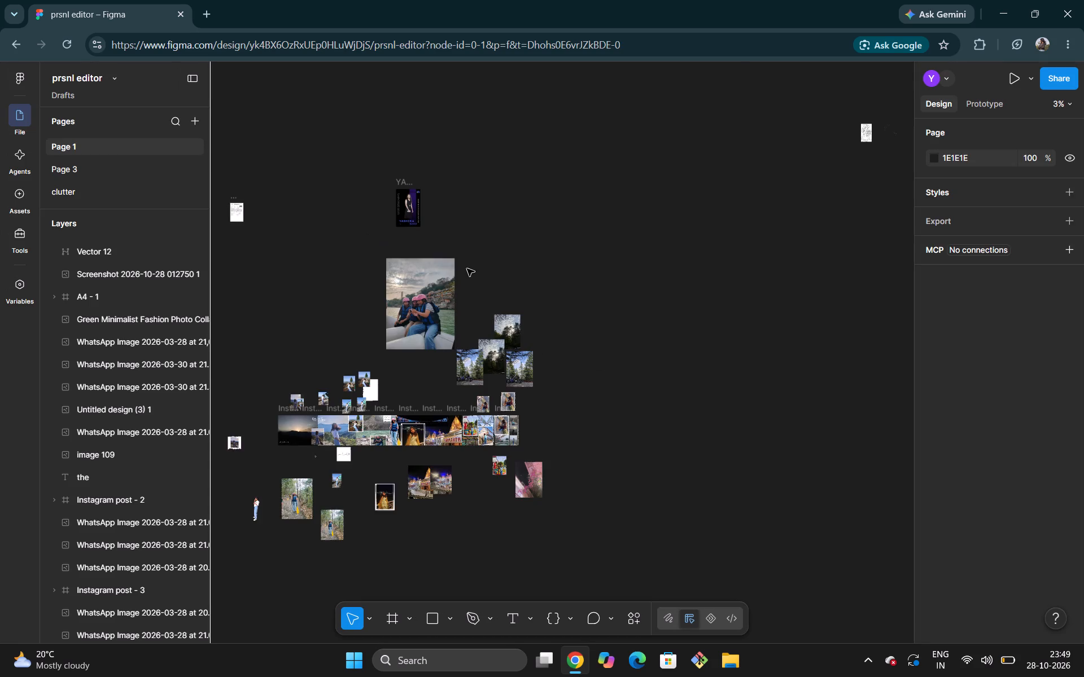
Find the line drawing of the girl with flowers on Page 1 and examine it beside the crescent outlines.
{"action": "scroll", "coordinate": [467, 269], "scroll_direction": "right", "scroll_amount": 1}
{"action": "scroll", "coordinate": [467, 269], "scroll_direction": "left", "scroll_amount": 3}
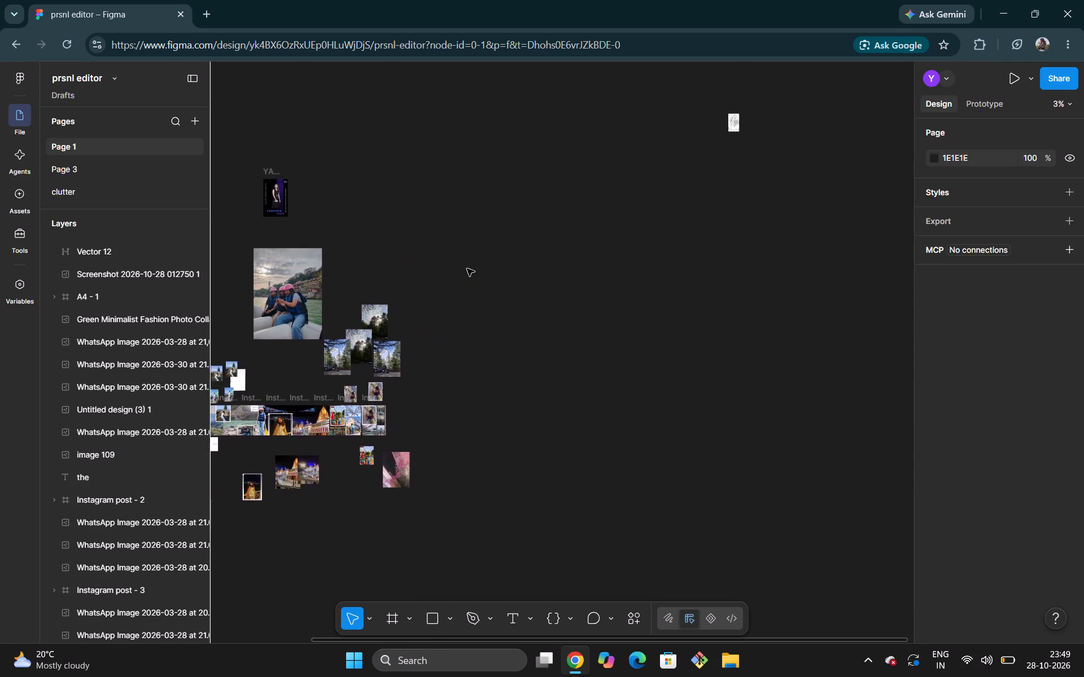
{"action": "scroll", "coordinate": [467, 269], "scroll_direction": "left", "scroll_amount": 1}
{"action": "scroll", "coordinate": [526, 130], "scroll_direction": "up", "scroll_amount": 1}
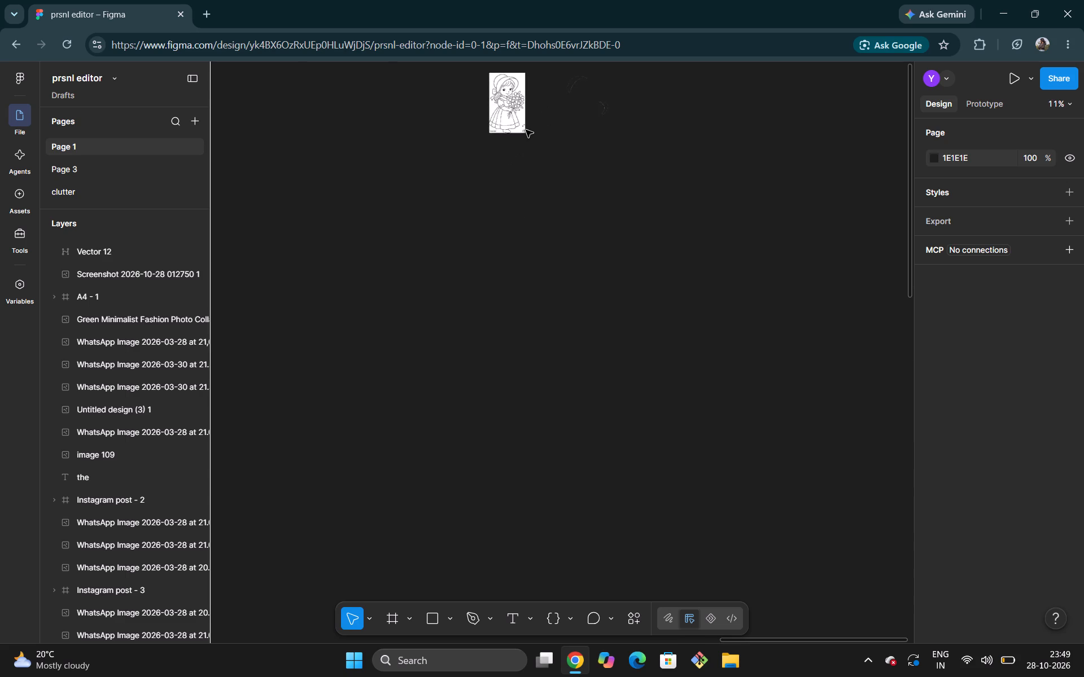
{"action": "scroll", "coordinate": [526, 130], "scroll_direction": "up", "scroll_amount": 1}
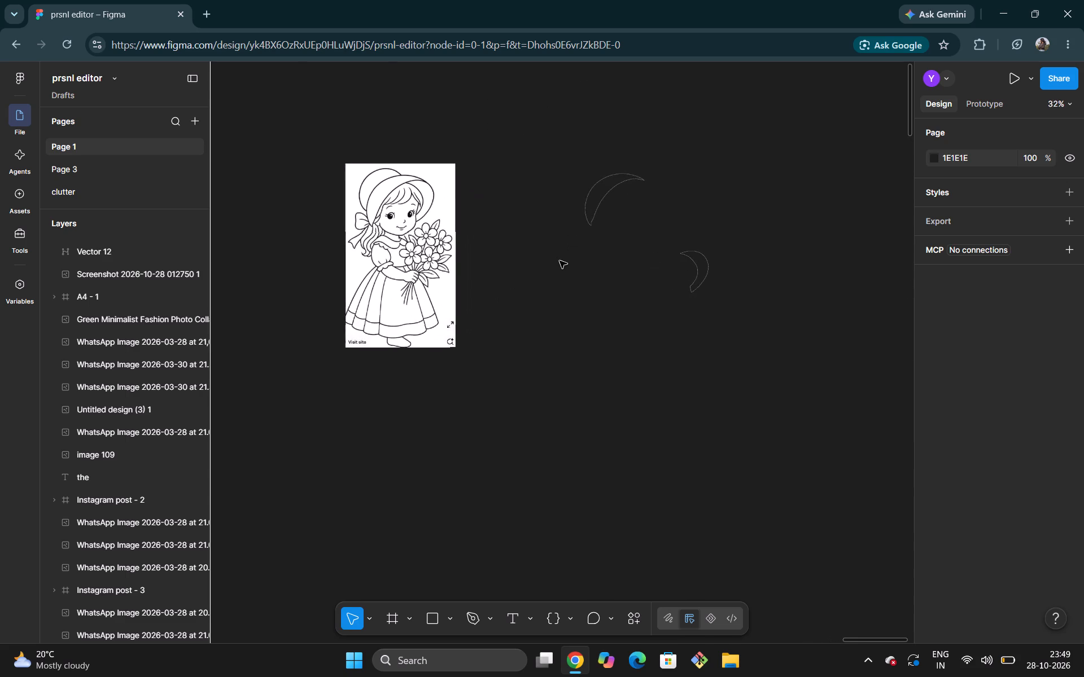
{"action": "scroll", "coordinate": [560, 261], "scroll_direction": "left", "scroll_amount": 1}
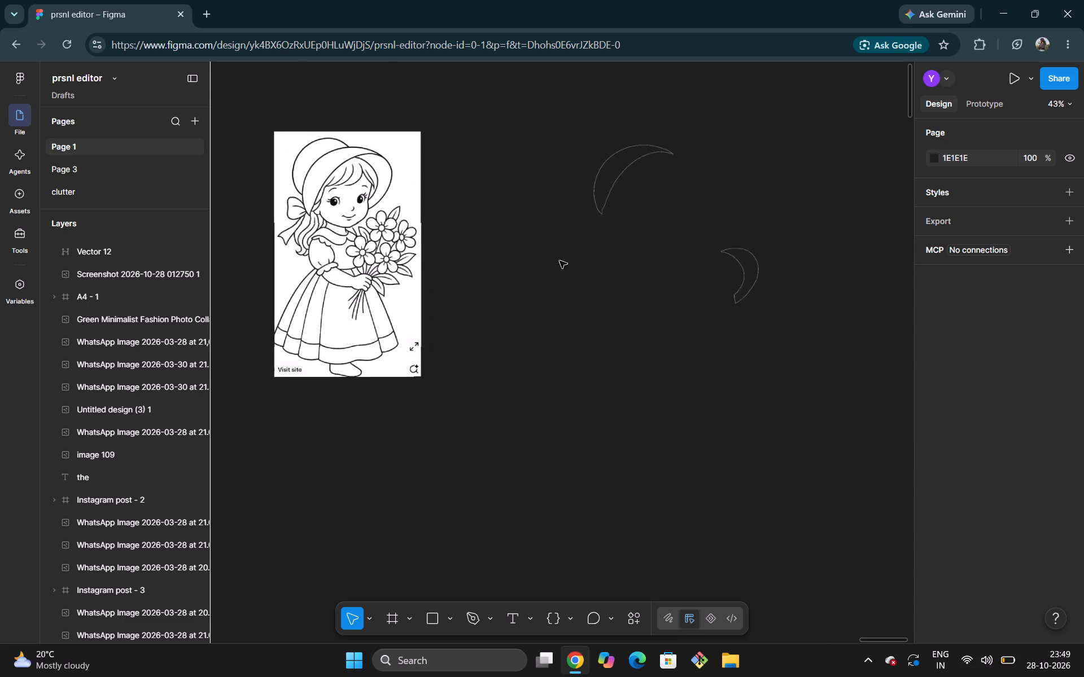
{"action": "scroll", "coordinate": [560, 261], "scroll_direction": "left", "scroll_amount": 1}
{"action": "scroll", "coordinate": [368, 351], "scroll_direction": "up", "scroll_amount": 1}
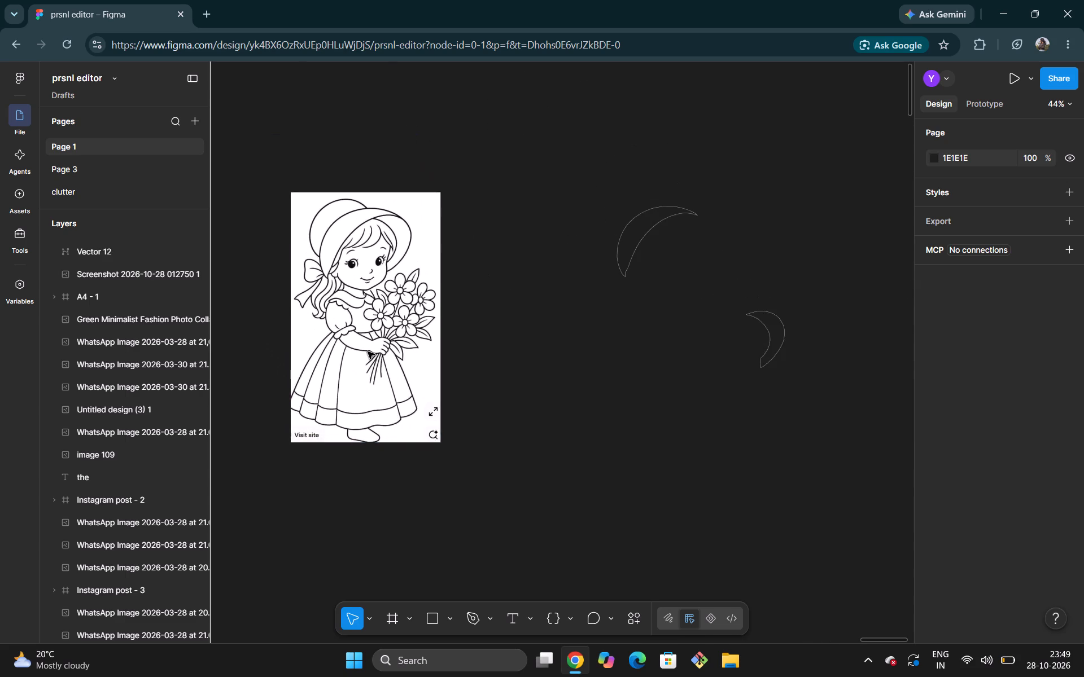
{"action": "scroll", "coordinate": [368, 351], "scroll_direction": "up", "scroll_amount": 1}
{"action": "scroll", "coordinate": [368, 351], "scroll_direction": "right", "scroll_amount": 1}
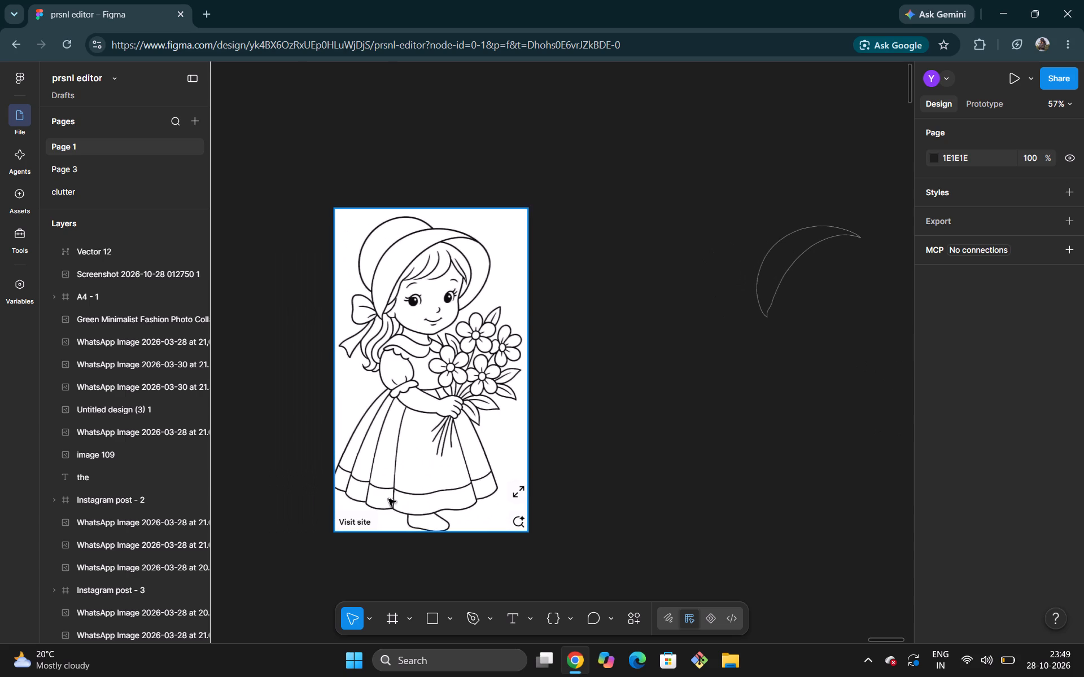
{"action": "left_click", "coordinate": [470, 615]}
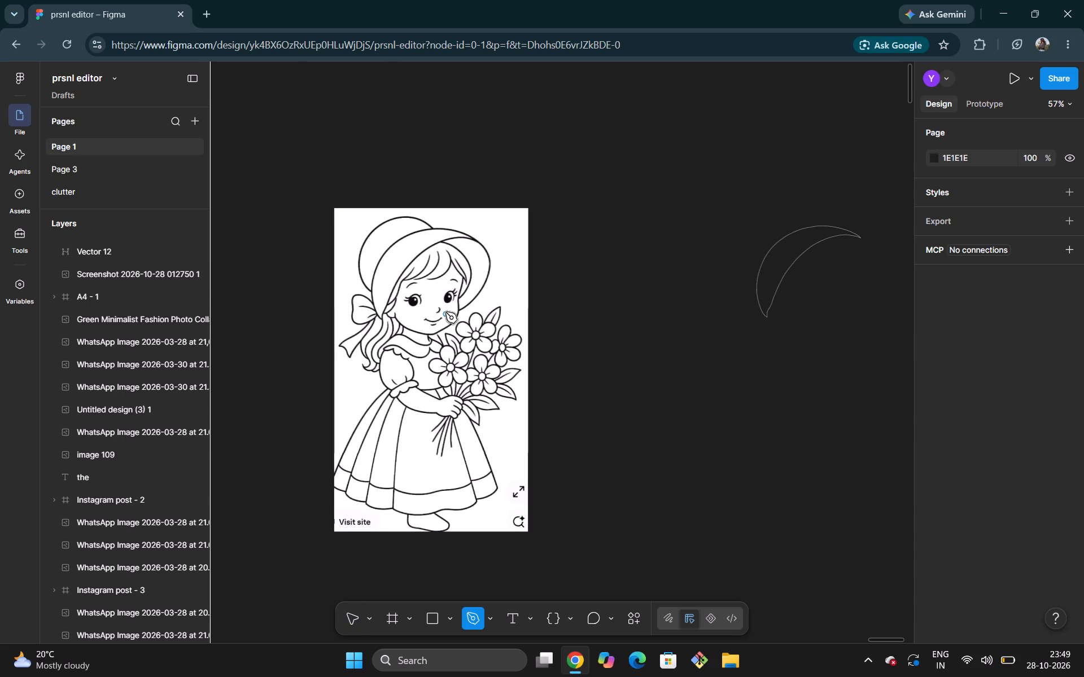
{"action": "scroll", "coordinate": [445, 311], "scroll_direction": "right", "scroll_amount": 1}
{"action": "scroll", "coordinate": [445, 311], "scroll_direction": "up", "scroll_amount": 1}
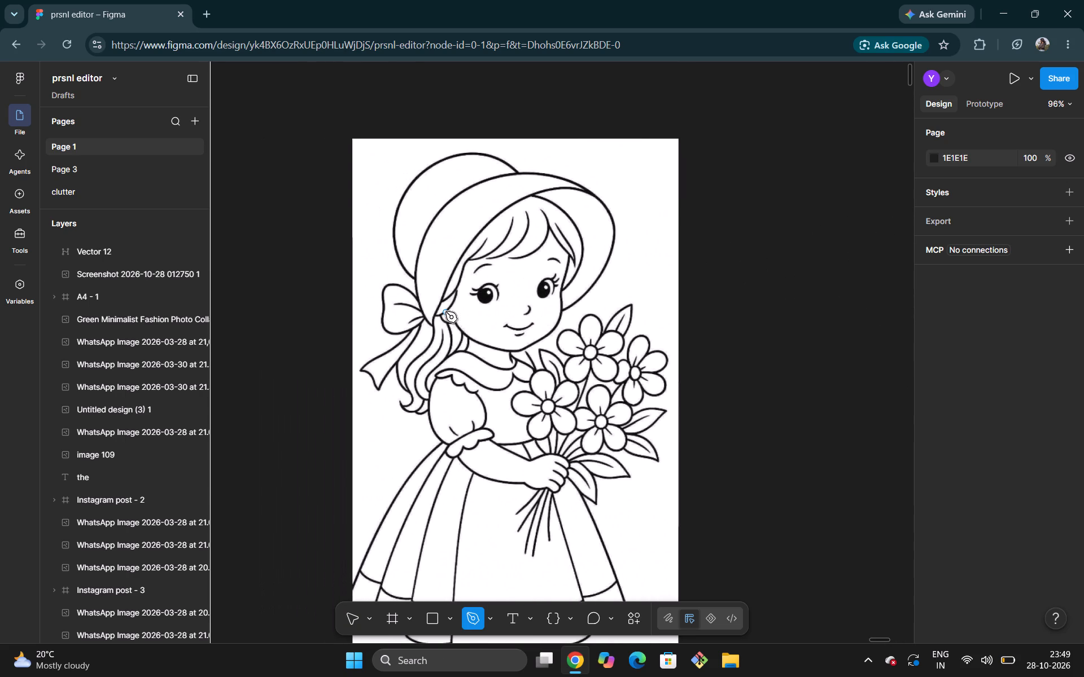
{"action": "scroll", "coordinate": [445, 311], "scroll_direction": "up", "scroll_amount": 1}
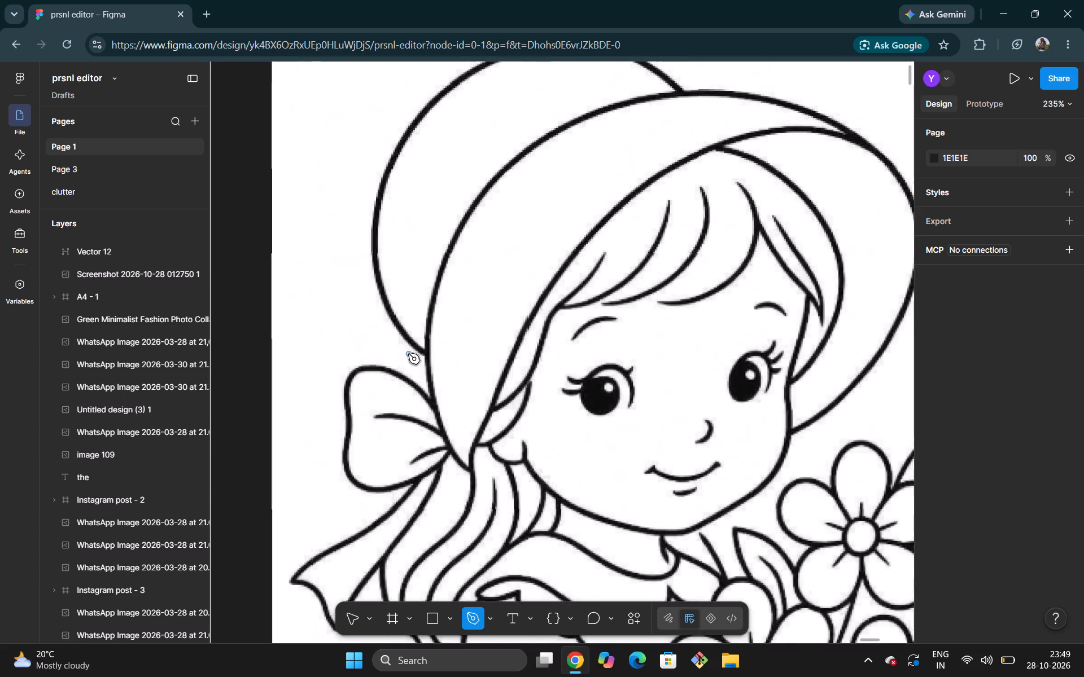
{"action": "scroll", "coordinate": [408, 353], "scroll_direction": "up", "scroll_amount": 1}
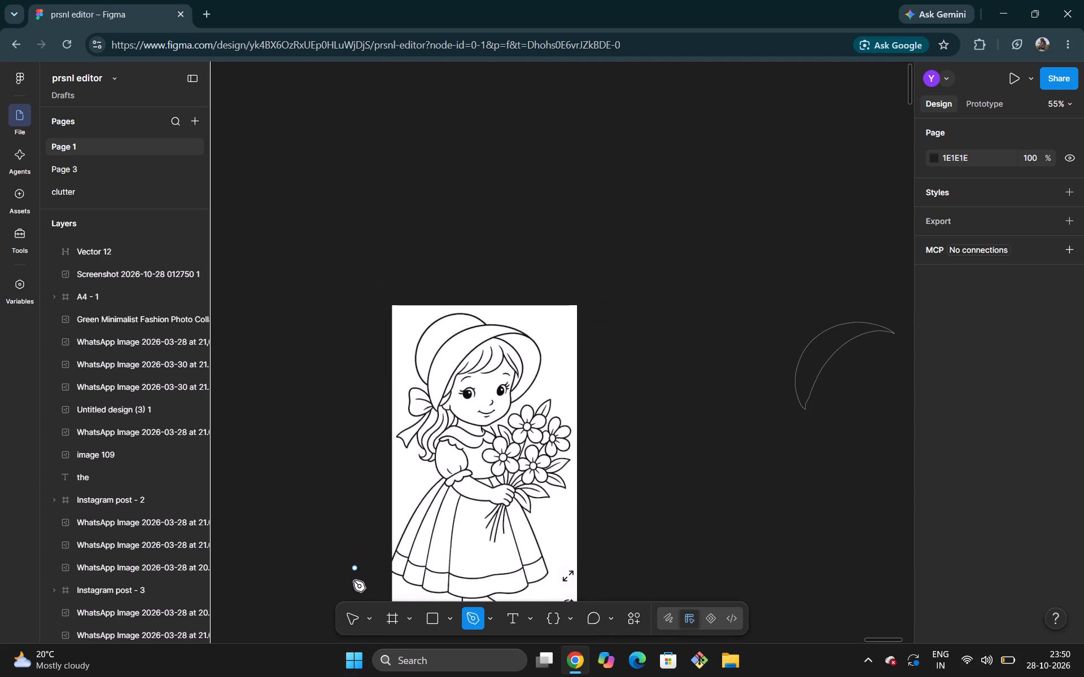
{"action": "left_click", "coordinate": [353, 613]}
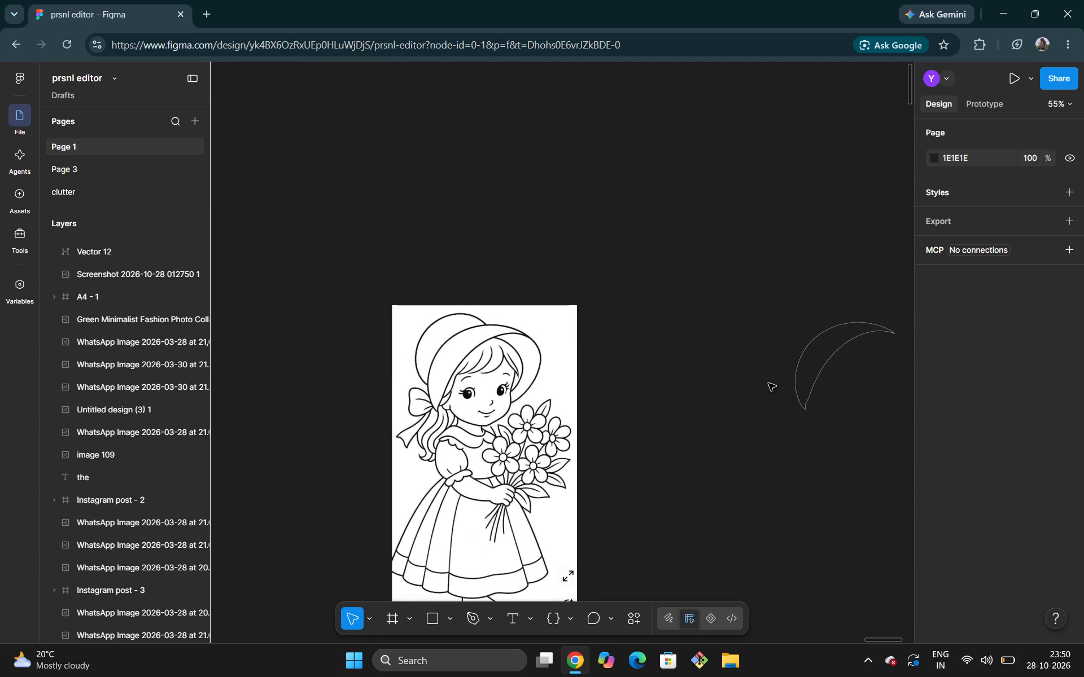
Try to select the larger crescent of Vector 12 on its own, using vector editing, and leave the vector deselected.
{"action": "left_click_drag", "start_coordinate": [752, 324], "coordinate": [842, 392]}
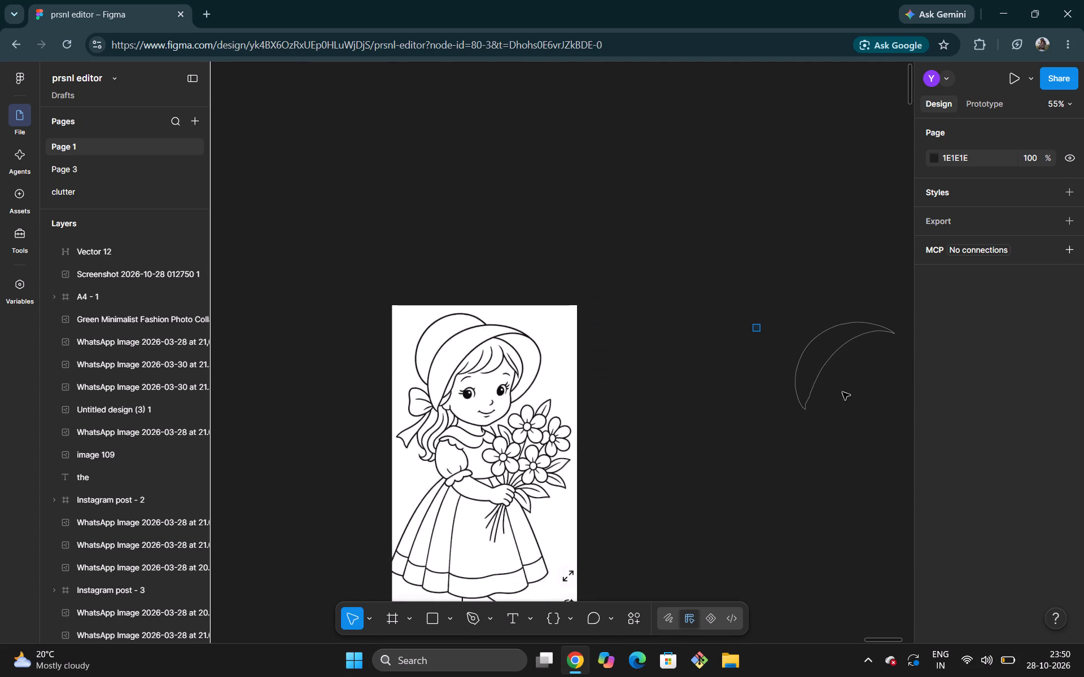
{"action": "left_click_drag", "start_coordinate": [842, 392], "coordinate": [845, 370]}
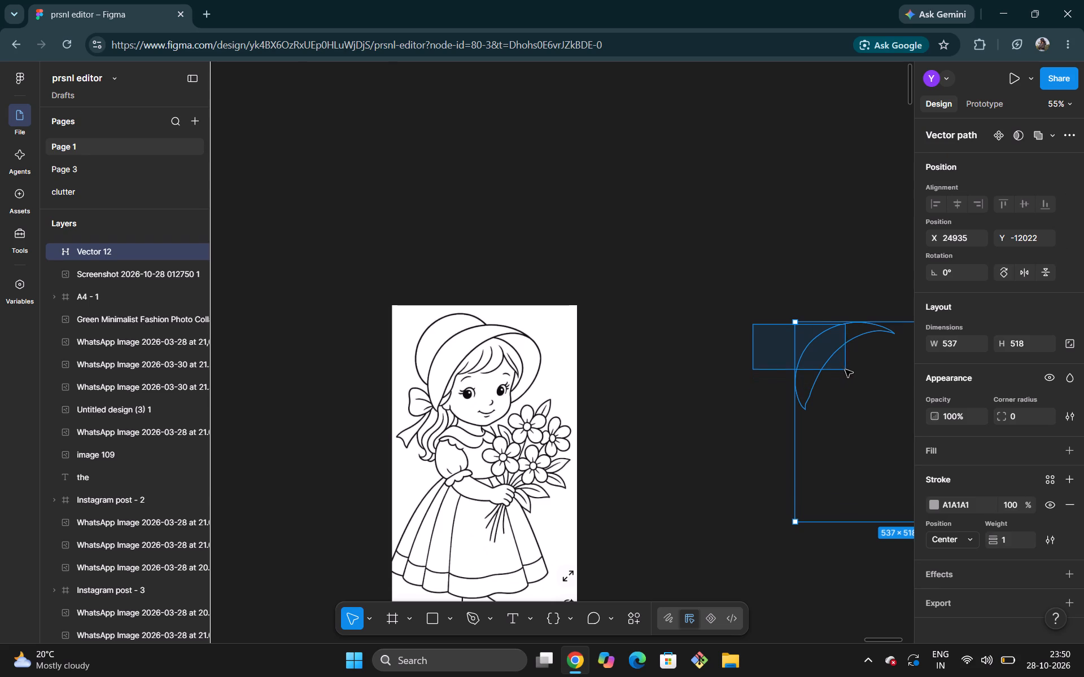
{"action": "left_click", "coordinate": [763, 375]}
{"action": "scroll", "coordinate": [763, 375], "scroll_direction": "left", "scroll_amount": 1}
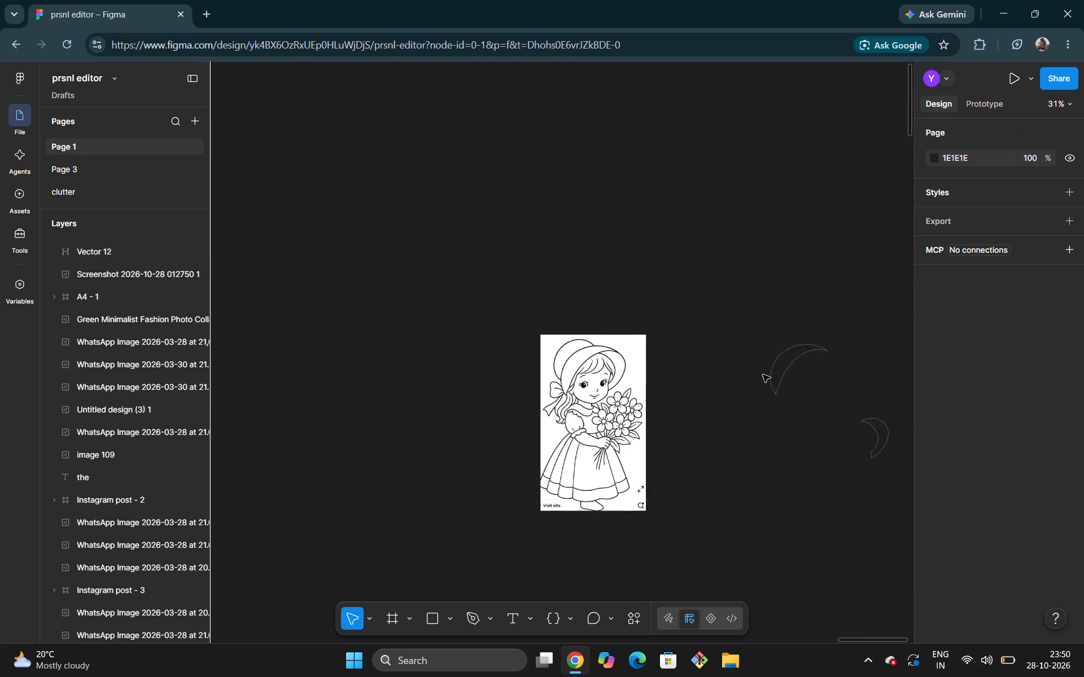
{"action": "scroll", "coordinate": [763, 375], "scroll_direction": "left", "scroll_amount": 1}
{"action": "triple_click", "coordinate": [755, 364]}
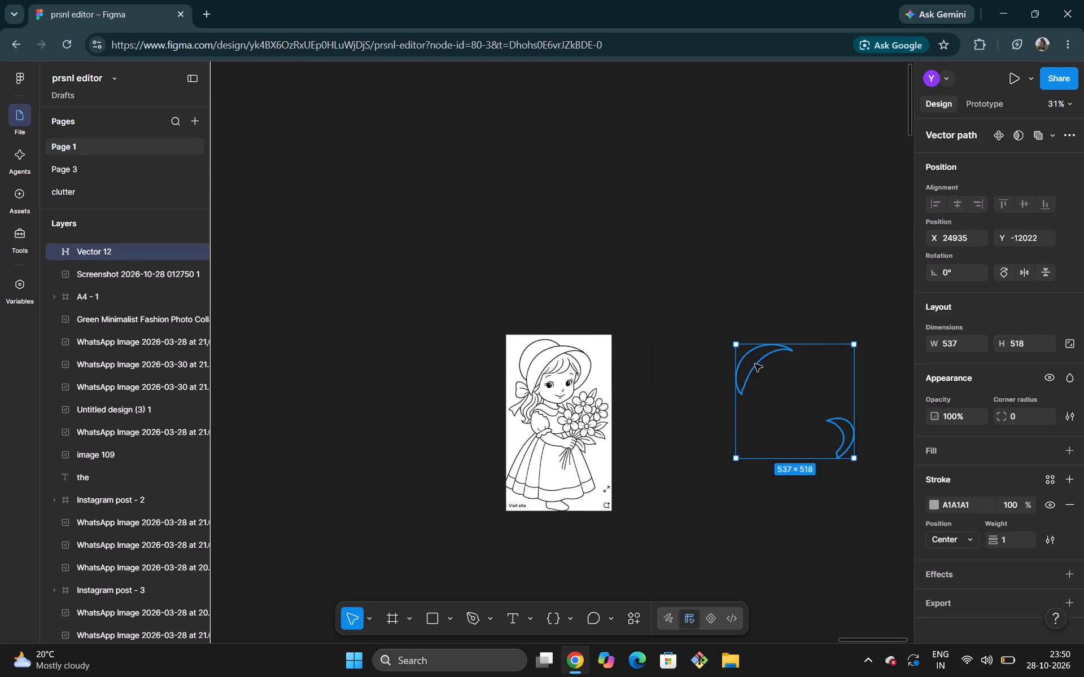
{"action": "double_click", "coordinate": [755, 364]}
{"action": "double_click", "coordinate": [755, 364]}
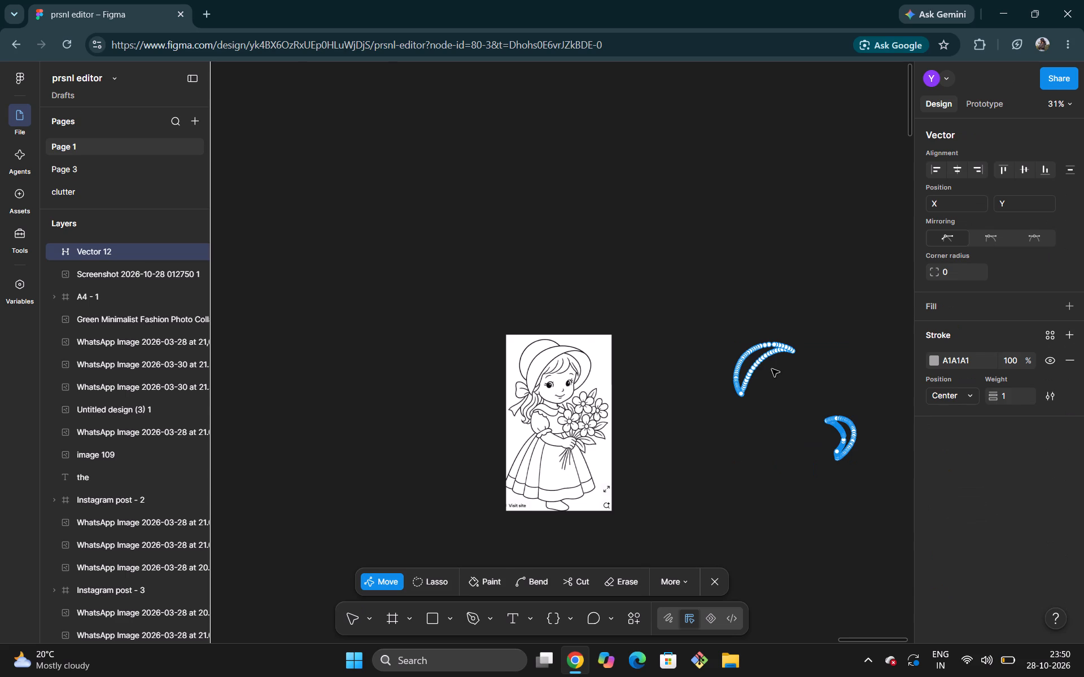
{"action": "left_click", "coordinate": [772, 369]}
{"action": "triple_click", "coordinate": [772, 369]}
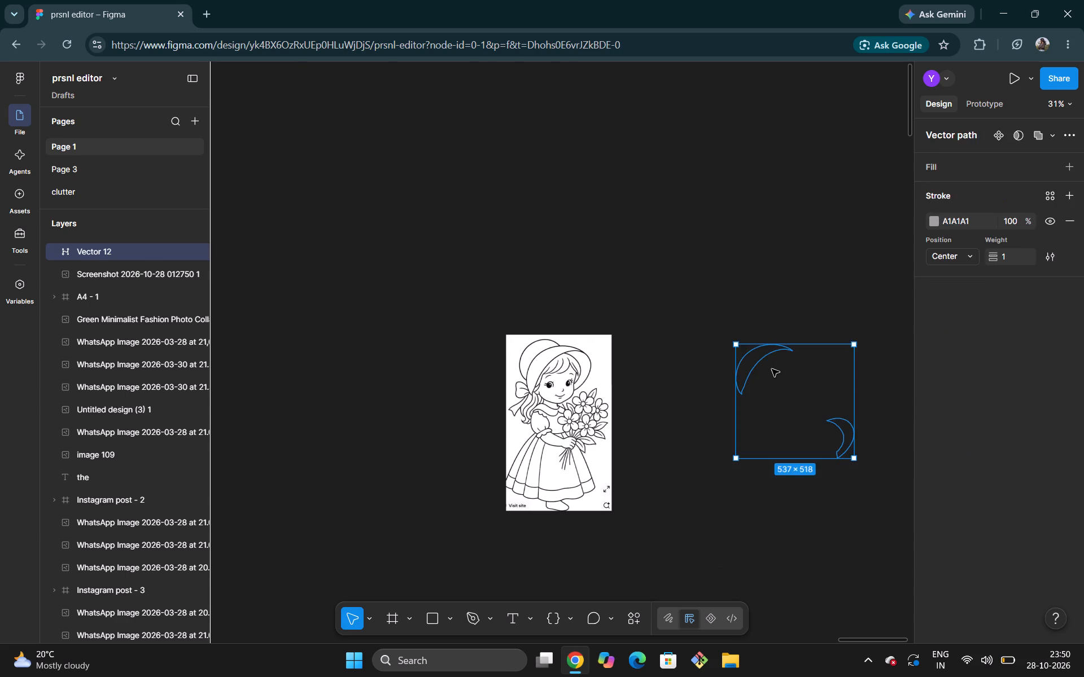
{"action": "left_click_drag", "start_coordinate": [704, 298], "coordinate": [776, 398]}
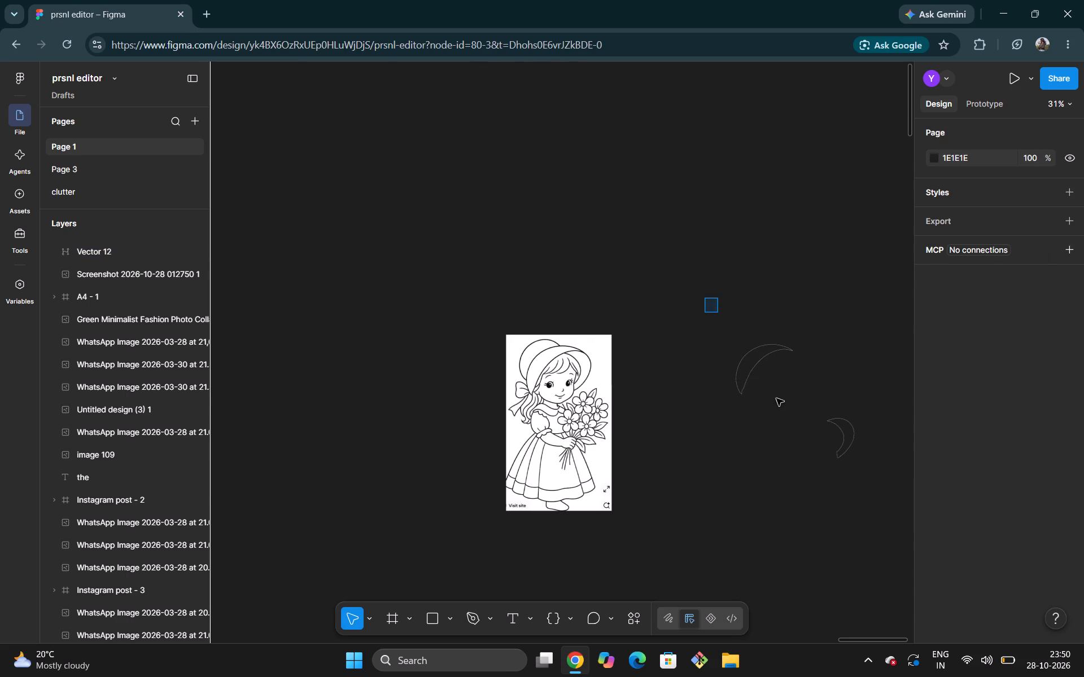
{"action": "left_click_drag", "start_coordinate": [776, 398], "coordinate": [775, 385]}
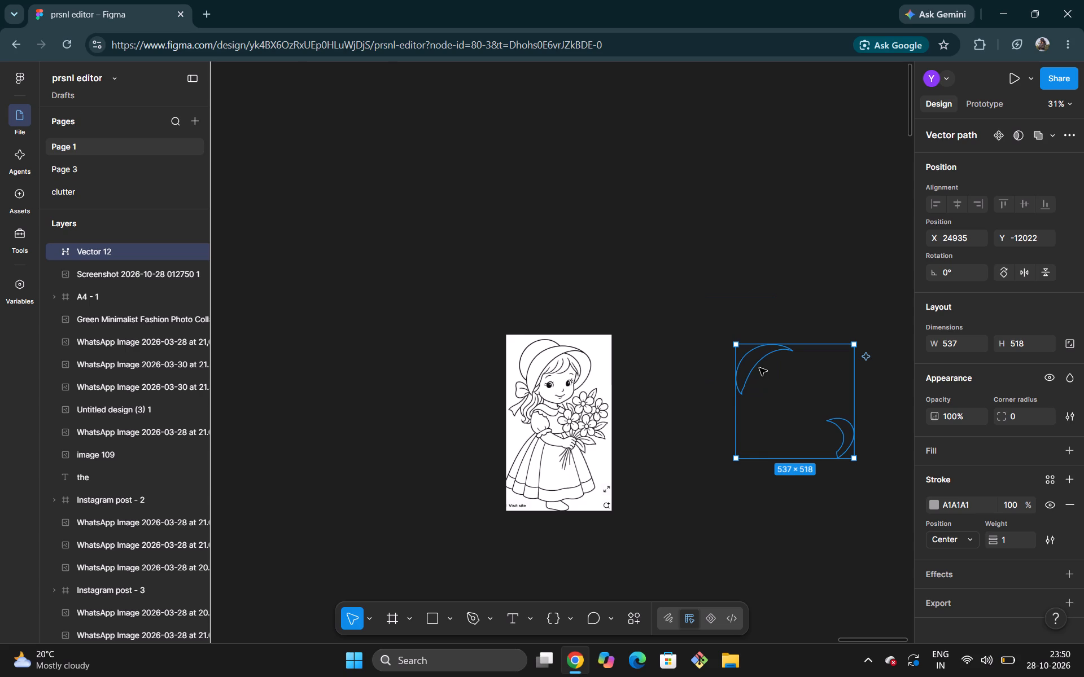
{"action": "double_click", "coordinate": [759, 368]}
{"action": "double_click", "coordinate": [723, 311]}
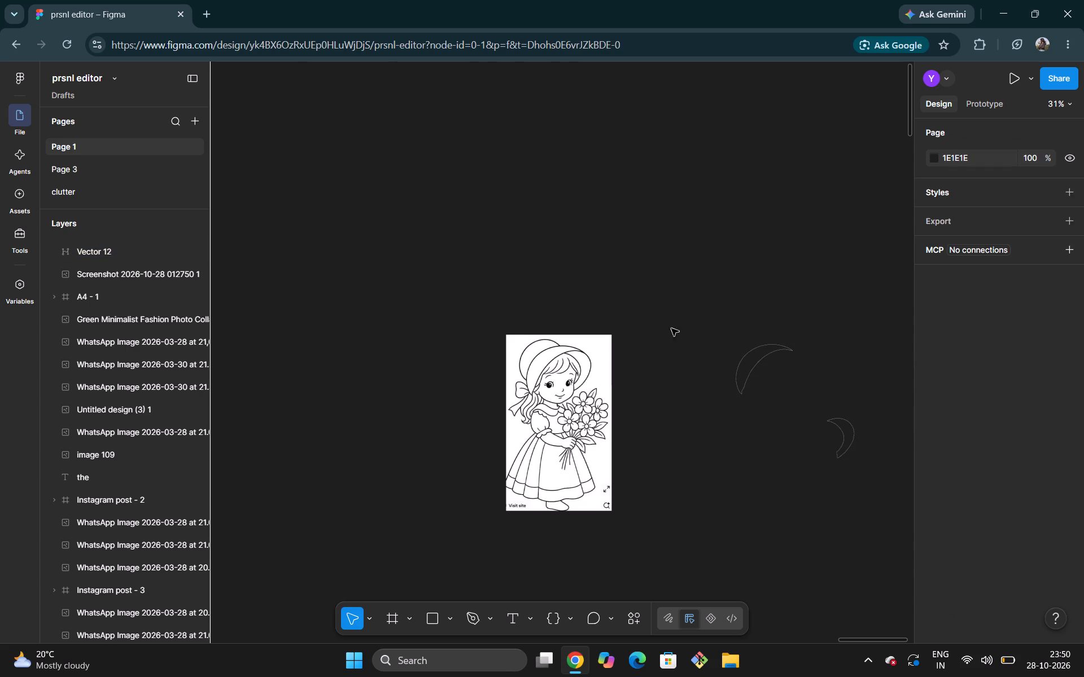
Start a Pen path where the hat's crown outline meets the brim, tracing three points up the brim line to about X 23982.5, Y -11879.
{"action": "scroll", "coordinate": [605, 338], "scroll_direction": "right", "scroll_amount": 2}
{"action": "scroll", "coordinate": [605, 338], "scroll_direction": "down", "scroll_amount": 1}
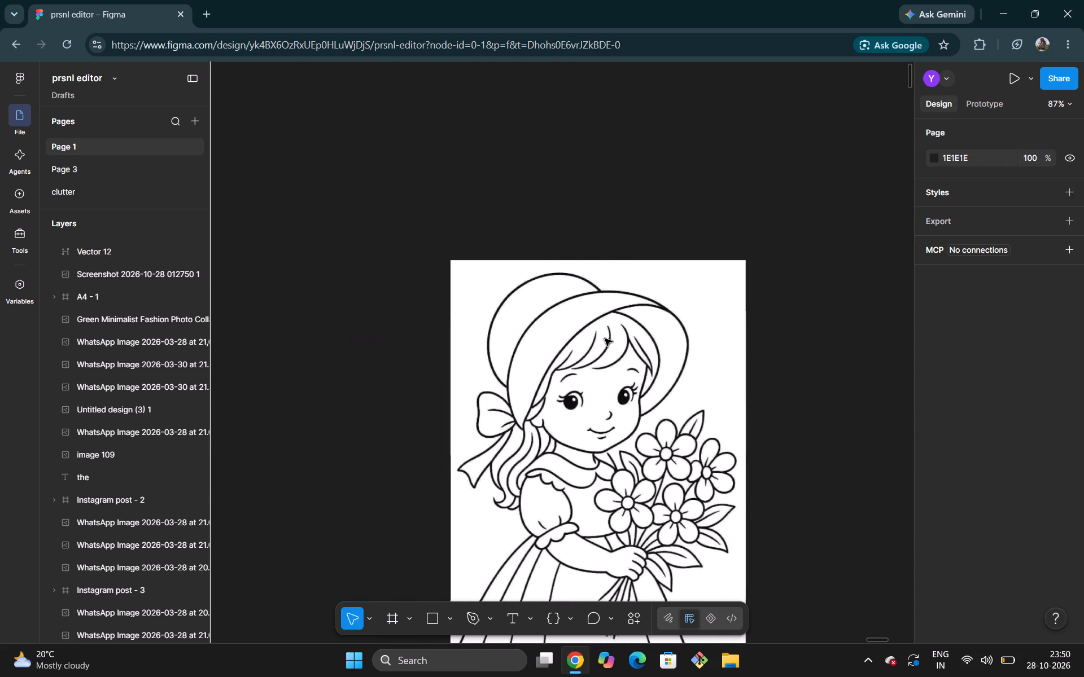
{"action": "scroll", "coordinate": [605, 338], "scroll_direction": "down", "scroll_amount": 1}
{"action": "left_click", "coordinate": [471, 619]}
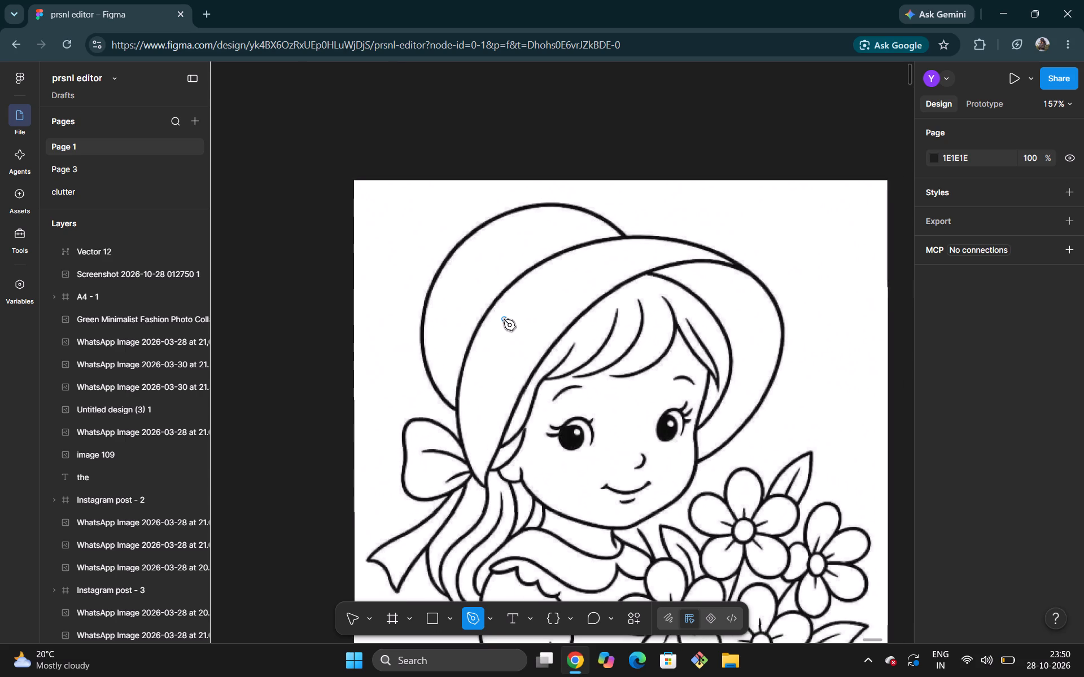
{"action": "left_click", "coordinate": [457, 408]}
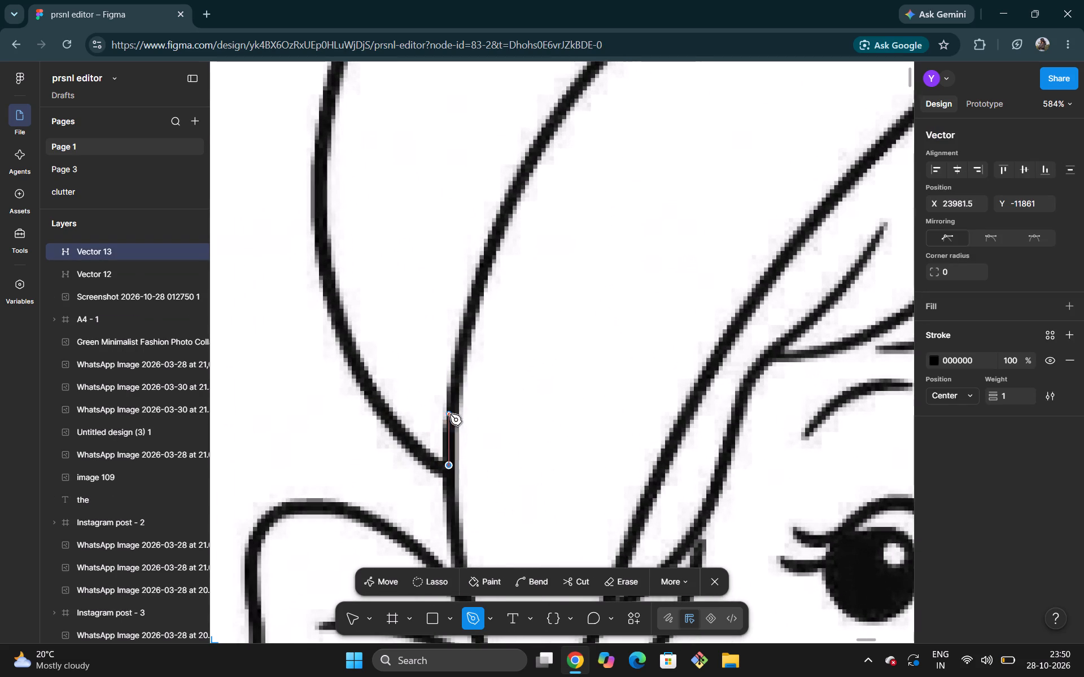
{"action": "left_click", "coordinate": [451, 433]}
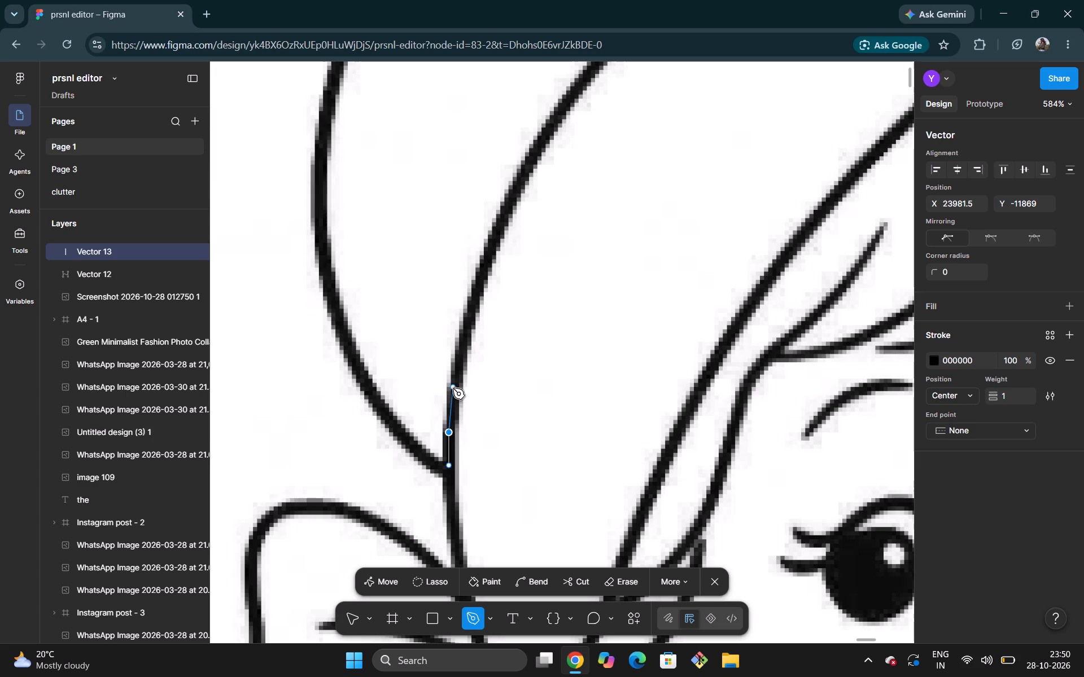
{"action": "left_click", "coordinate": [453, 391]}
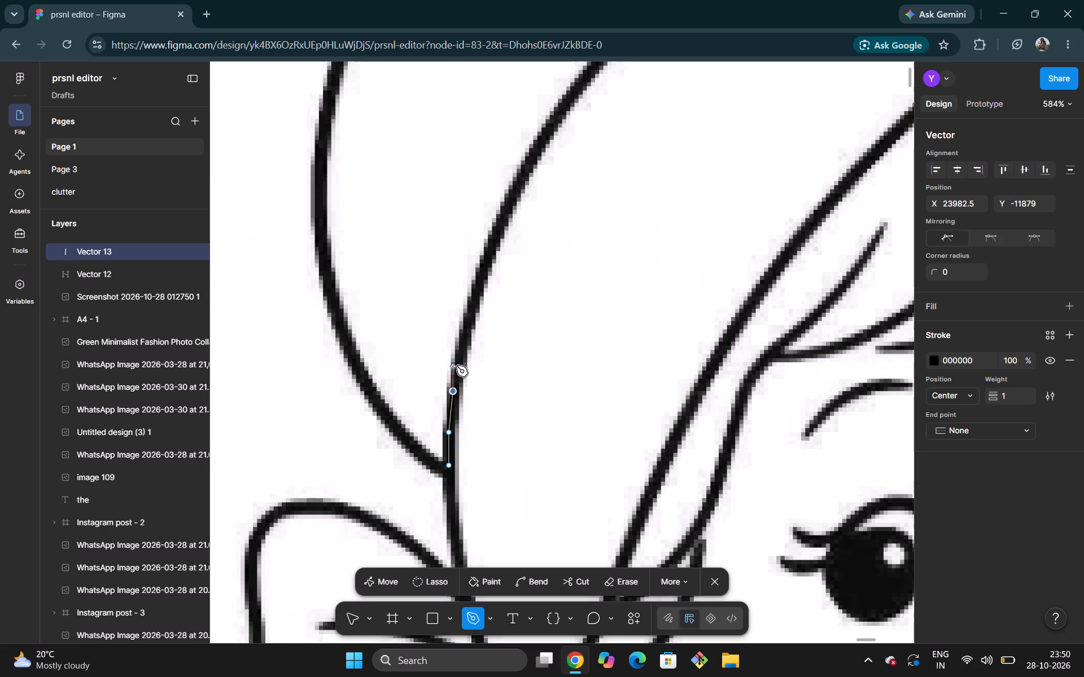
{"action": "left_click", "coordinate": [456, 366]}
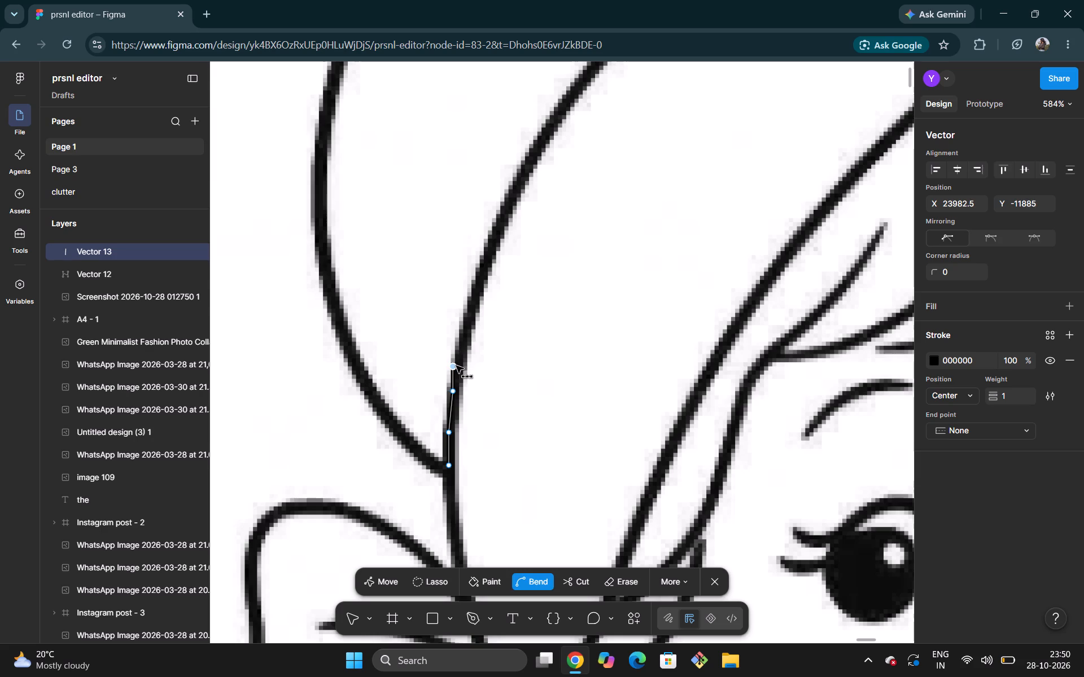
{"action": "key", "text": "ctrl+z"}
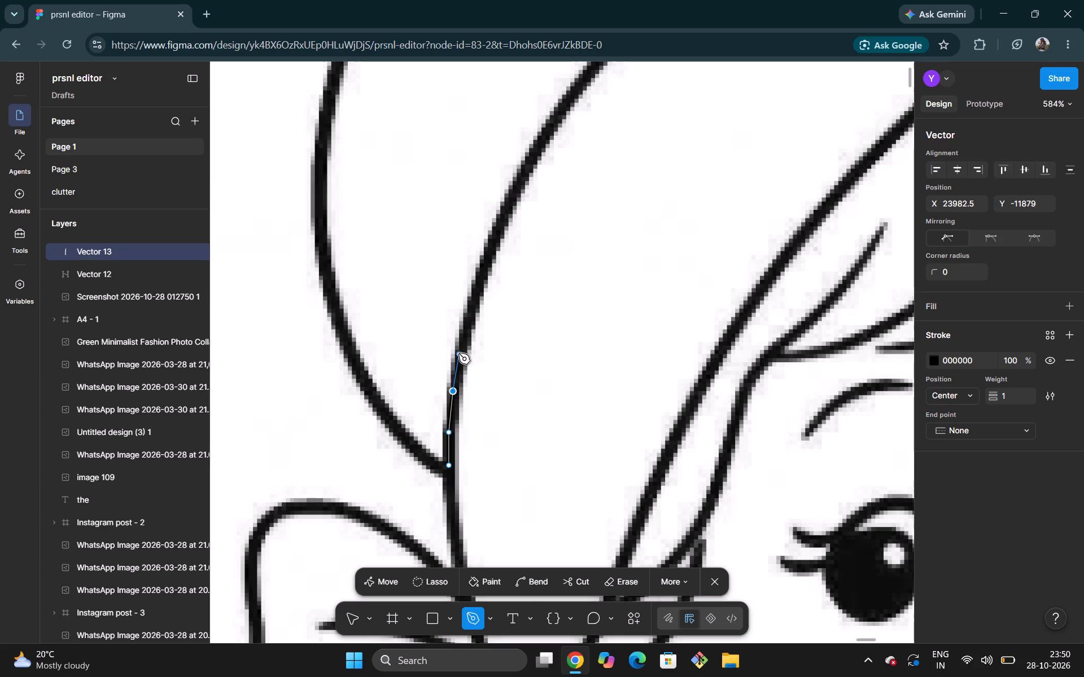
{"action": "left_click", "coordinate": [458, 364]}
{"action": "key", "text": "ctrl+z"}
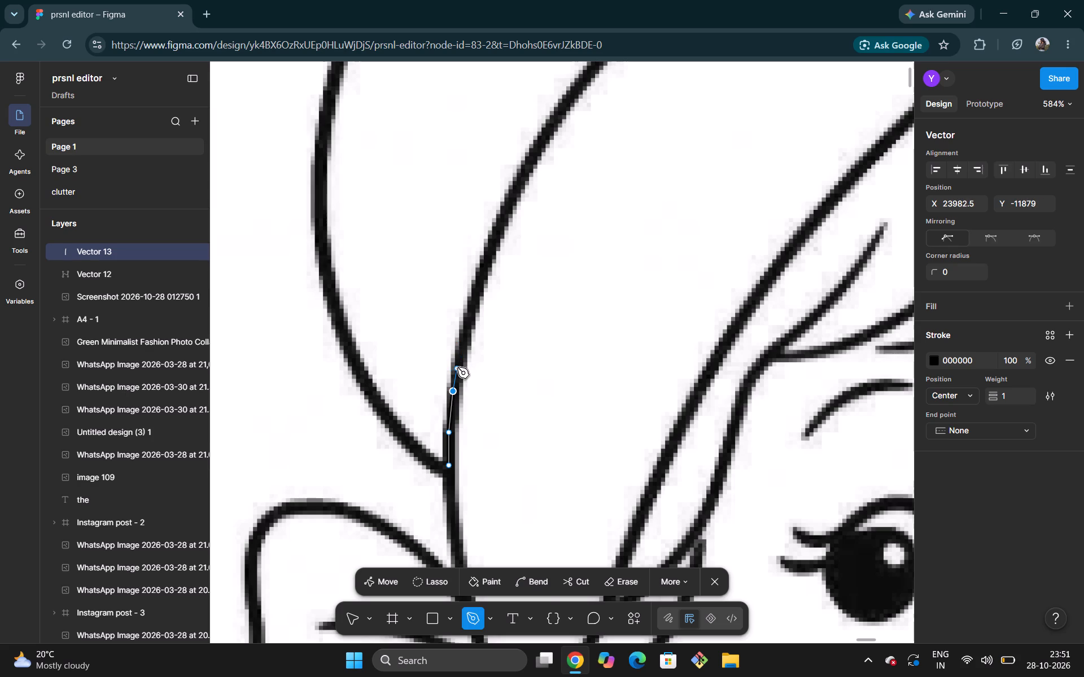
Continue the Pen path with closely spaced straight segments up the hat's brim line to about X 23988.5, Y -11905.
{"action": "left_click", "coordinate": [457, 367]}
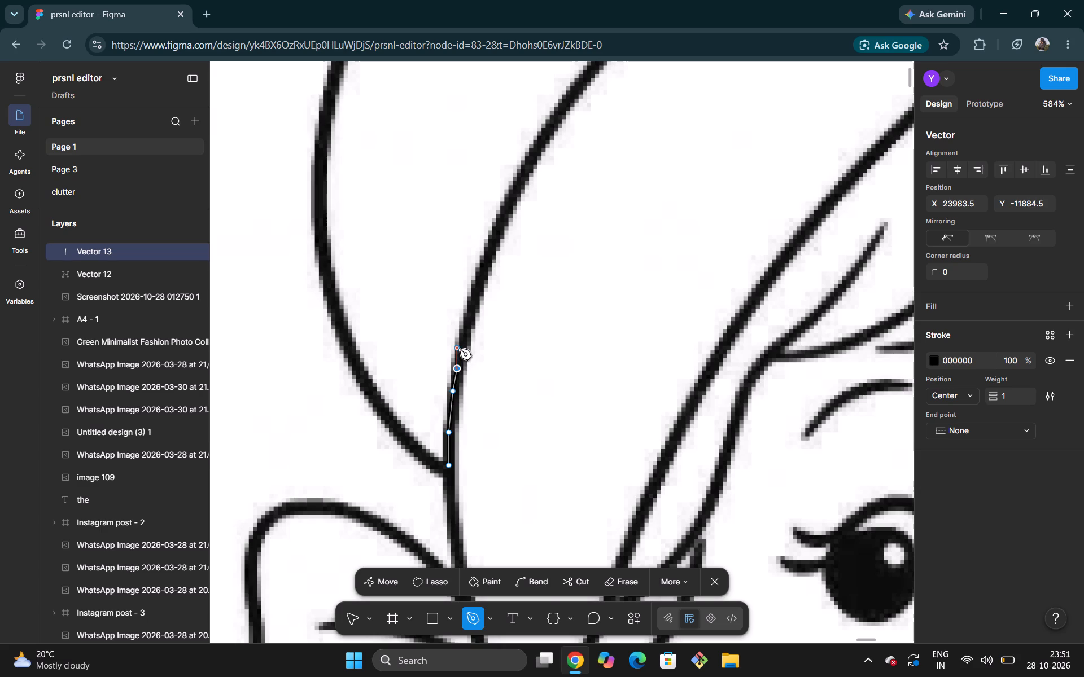
{"action": "left_click", "coordinate": [460, 349]}
{"action": "key", "text": "ctrl+z"}
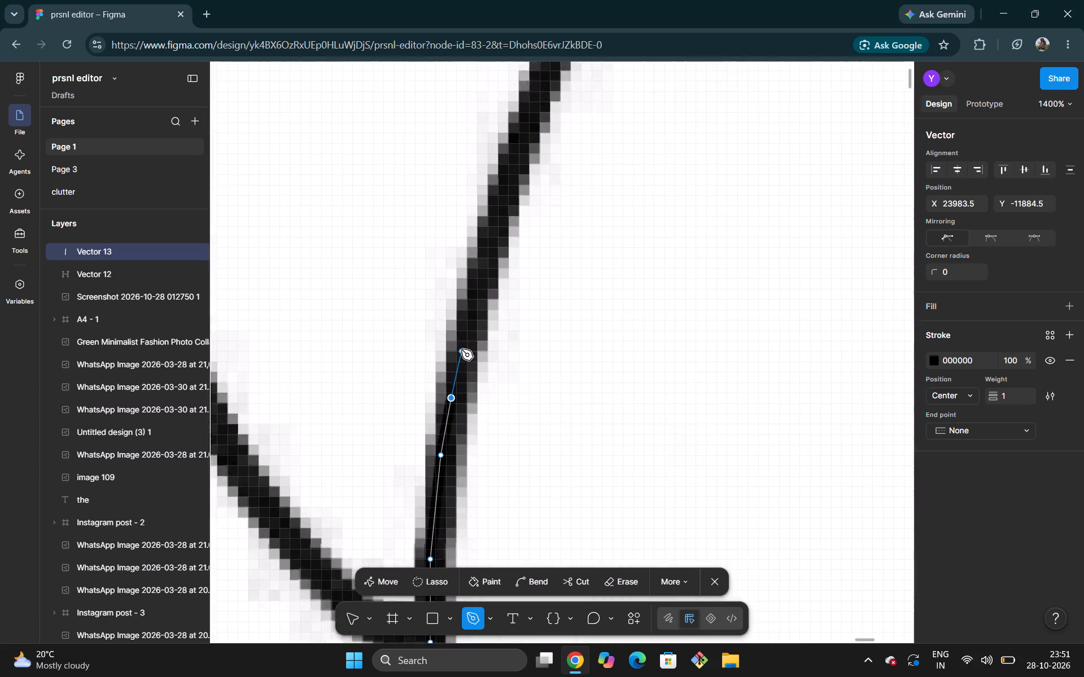
{"action": "left_click", "coordinate": [461, 349]}
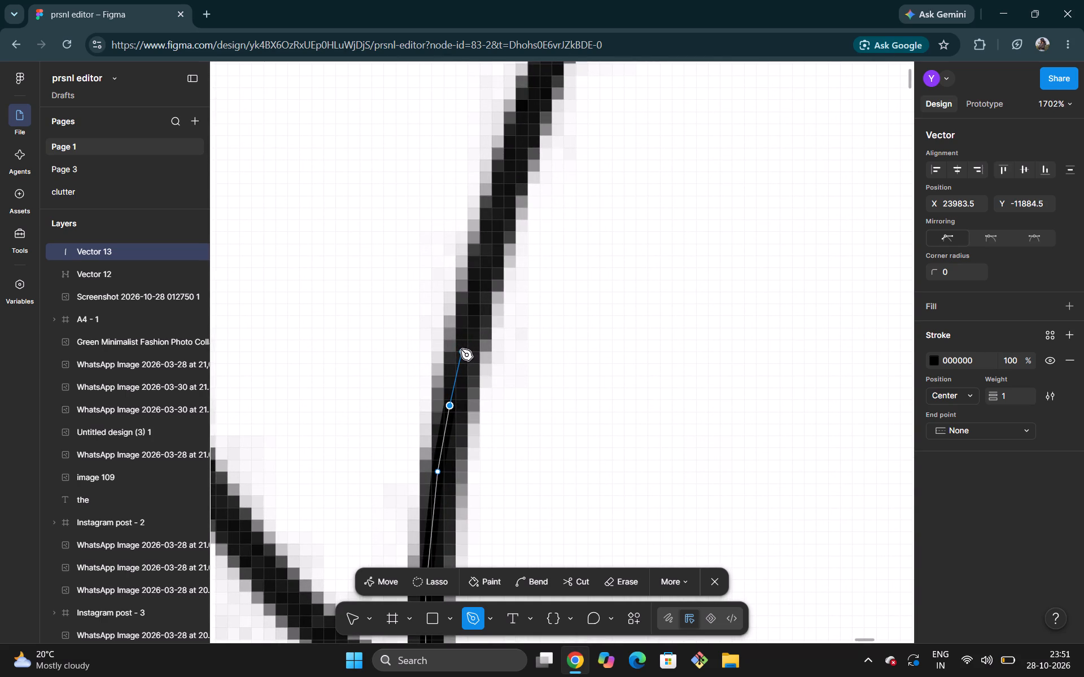
{"action": "left_click", "coordinate": [472, 304]}
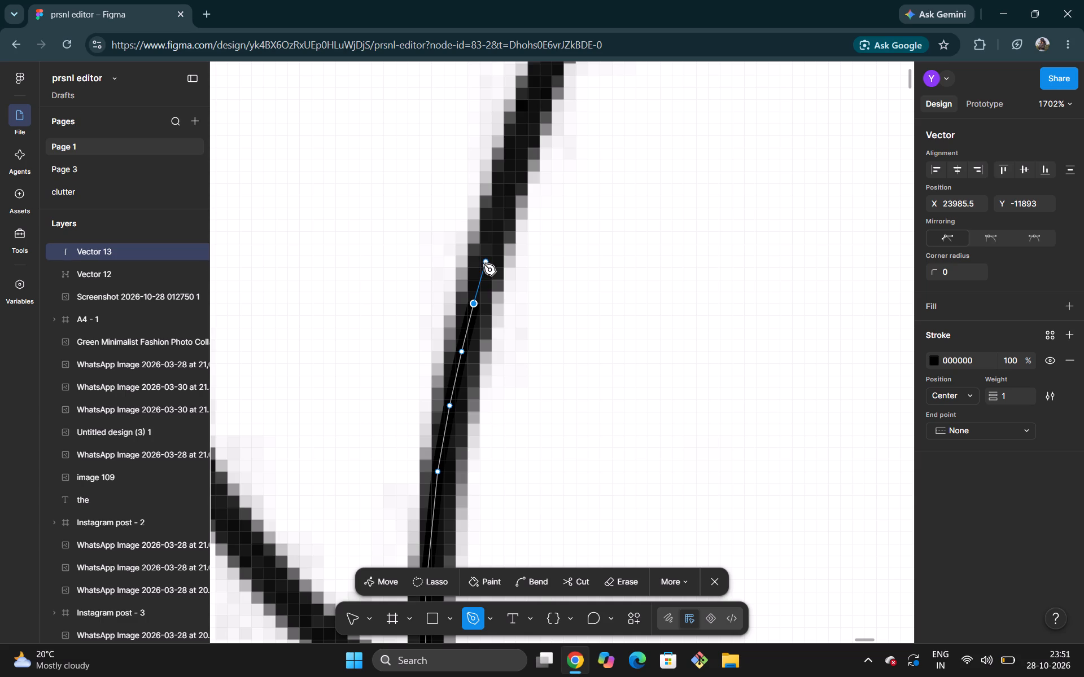
{"action": "left_click", "coordinate": [483, 263]}
{"action": "scroll", "coordinate": [483, 263], "scroll_direction": "up", "scroll_amount": 2}
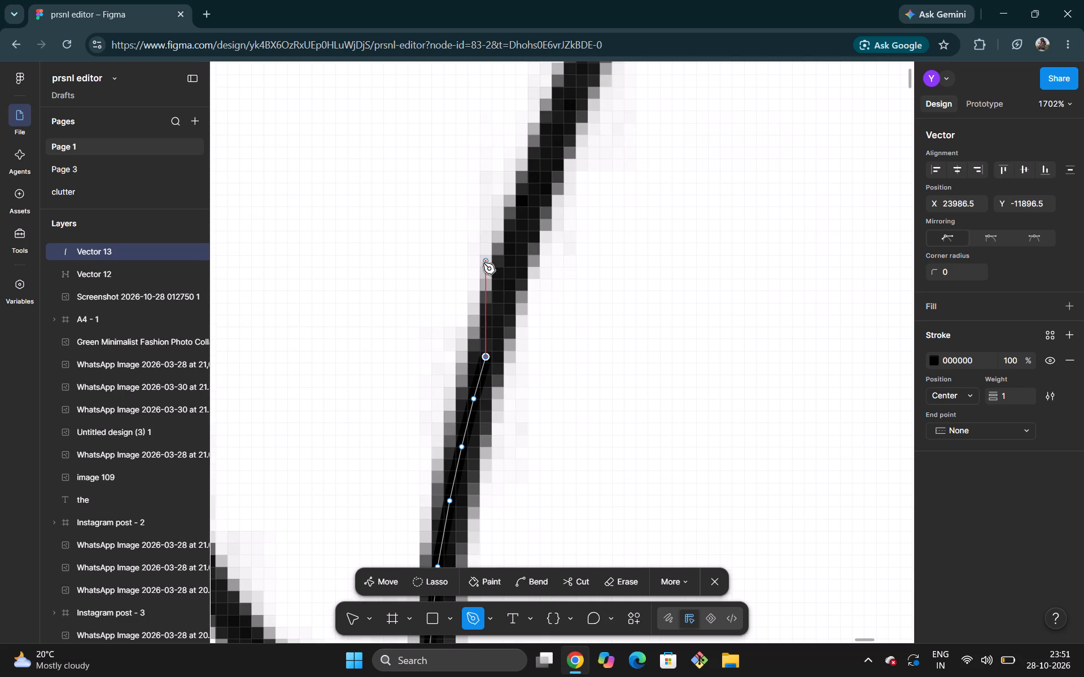
{"action": "left_click", "coordinate": [491, 327]}
{"action": "left_click", "coordinate": [500, 295]}
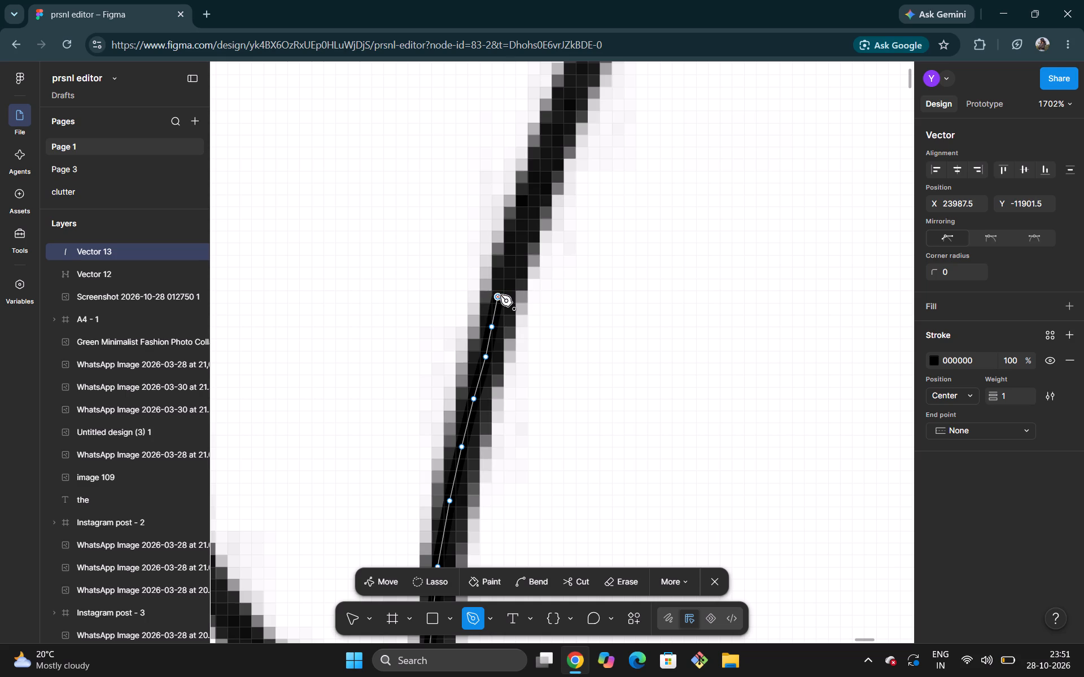
{"action": "left_click", "coordinate": [512, 257]}
Extend the brim path along the centre of the black line with seven more points, to about X 24000.5, Y -11933.5.
{"action": "scroll", "coordinate": [512, 257], "scroll_direction": "up", "scroll_amount": 1}
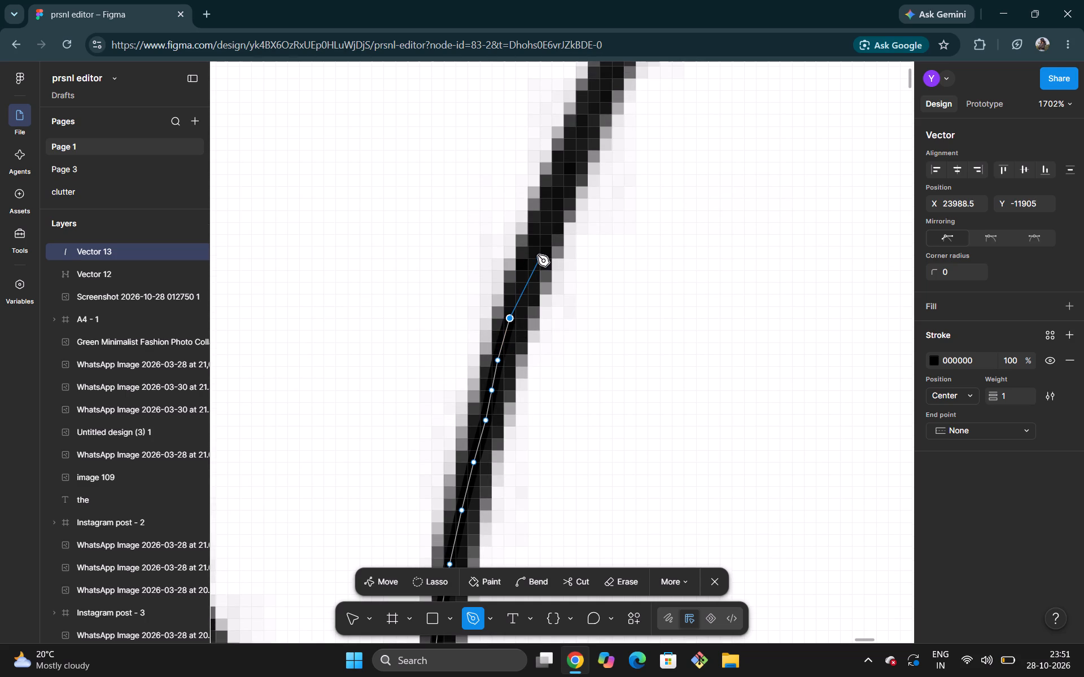
{"action": "left_click", "coordinate": [522, 281]}
{"action": "left_click", "coordinate": [540, 227]}
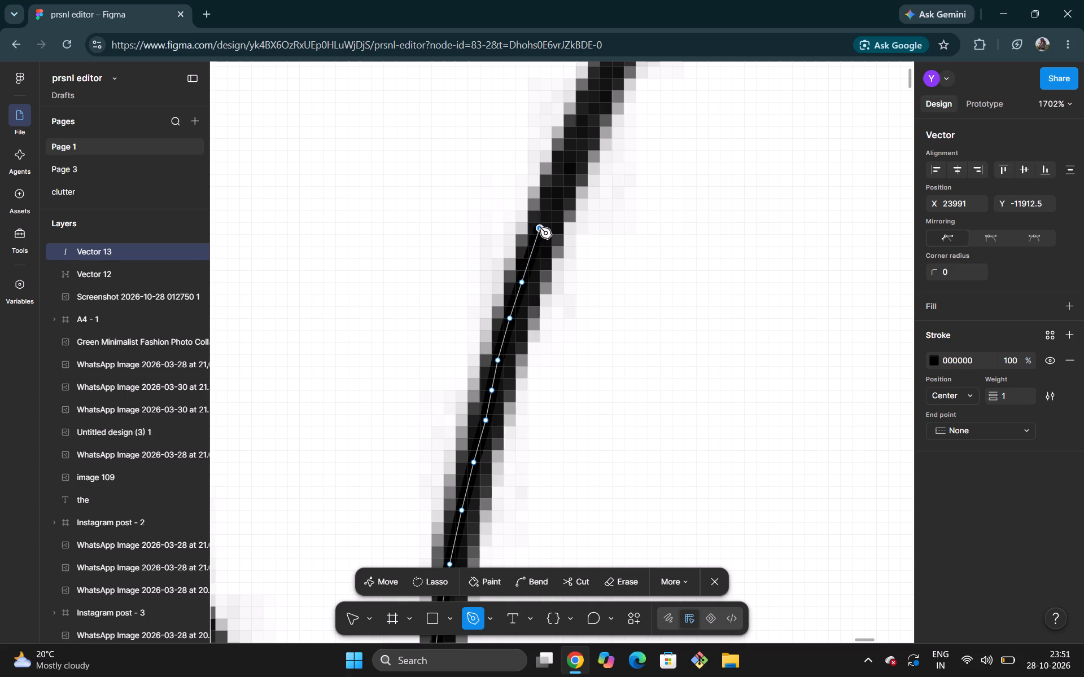
{"action": "scroll", "coordinate": [554, 211], "scroll_direction": "up", "scroll_amount": 1}
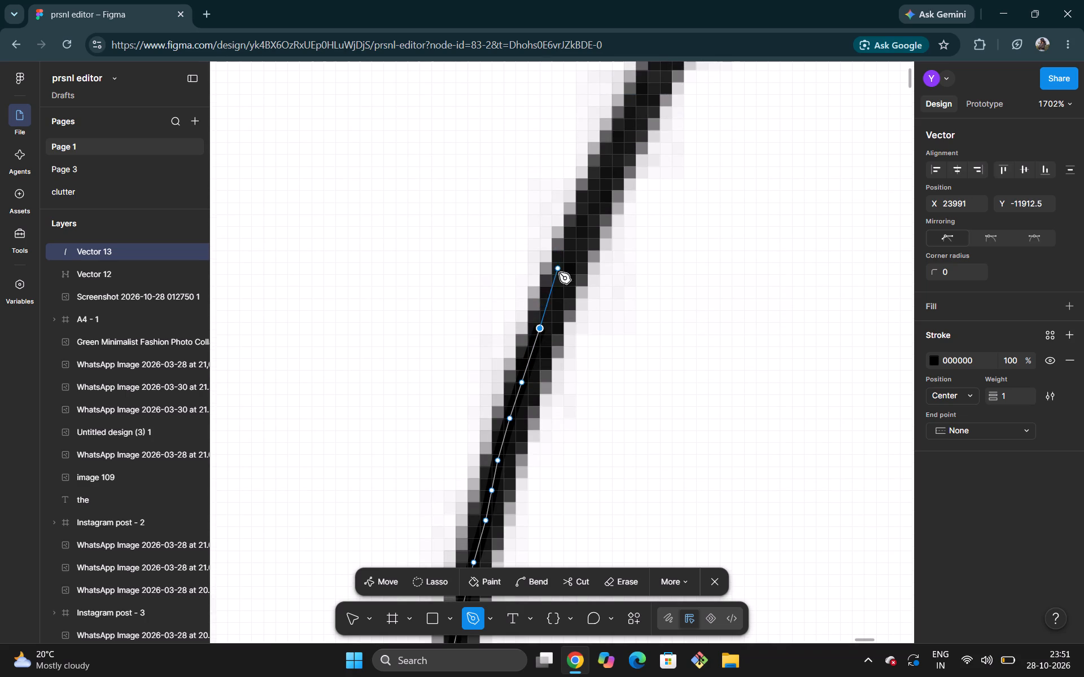
{"action": "left_click", "coordinate": [558, 290]}
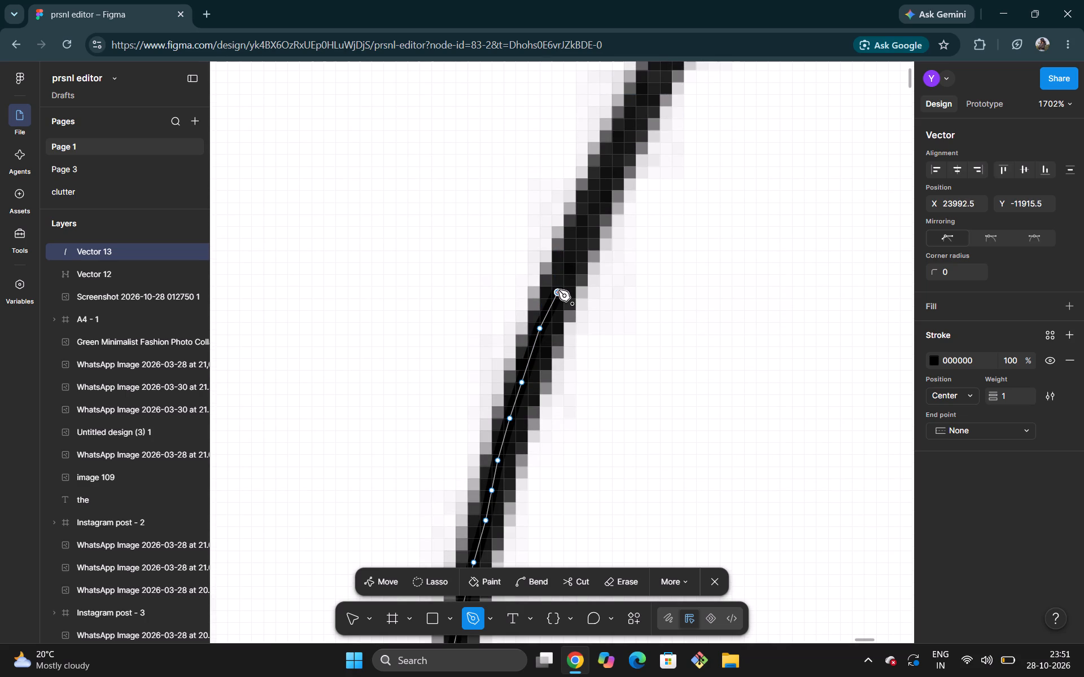
{"action": "left_click", "coordinate": [575, 253]}
{"action": "scroll", "coordinate": [575, 253], "scroll_direction": "up", "scroll_amount": 2}
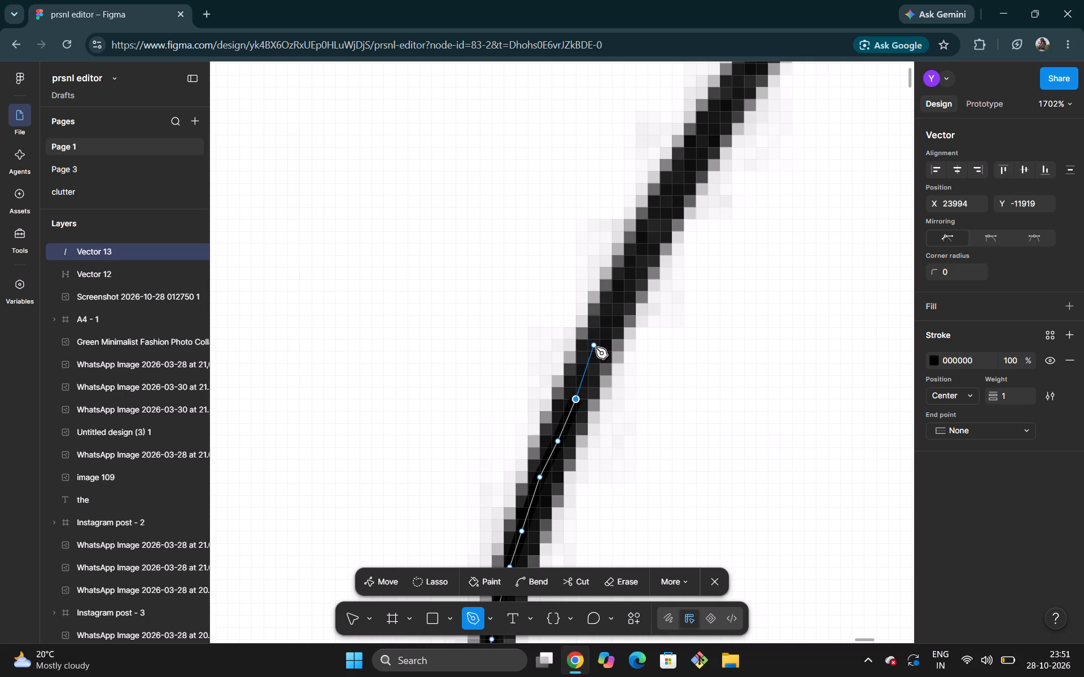
{"action": "left_click", "coordinate": [596, 348]}
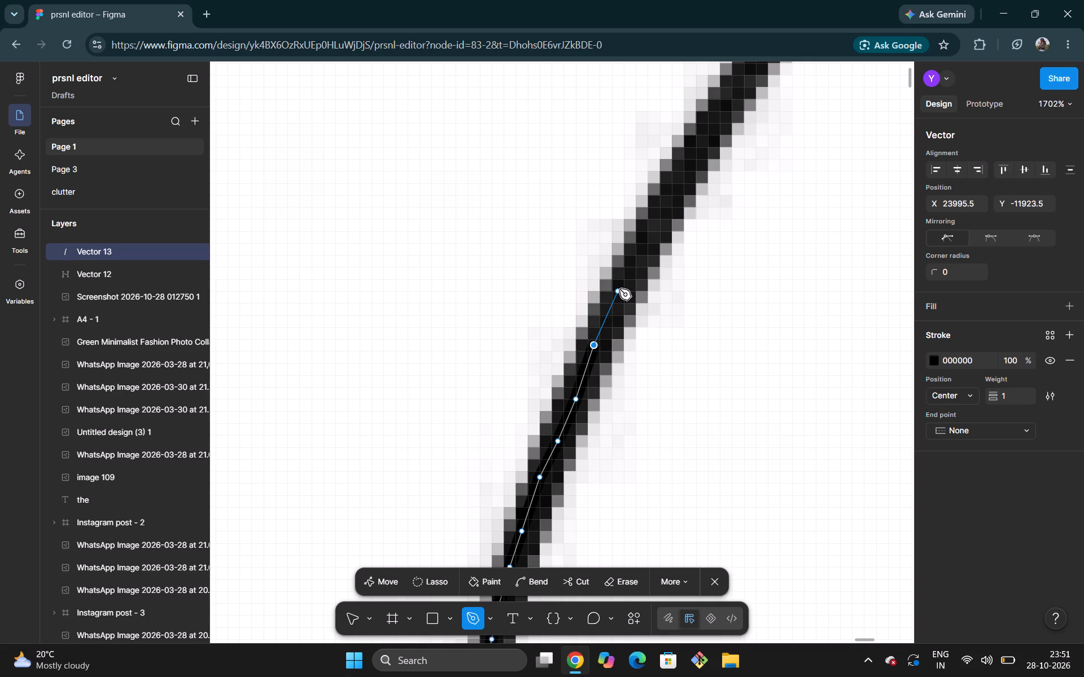
{"action": "left_click", "coordinate": [619, 289]}
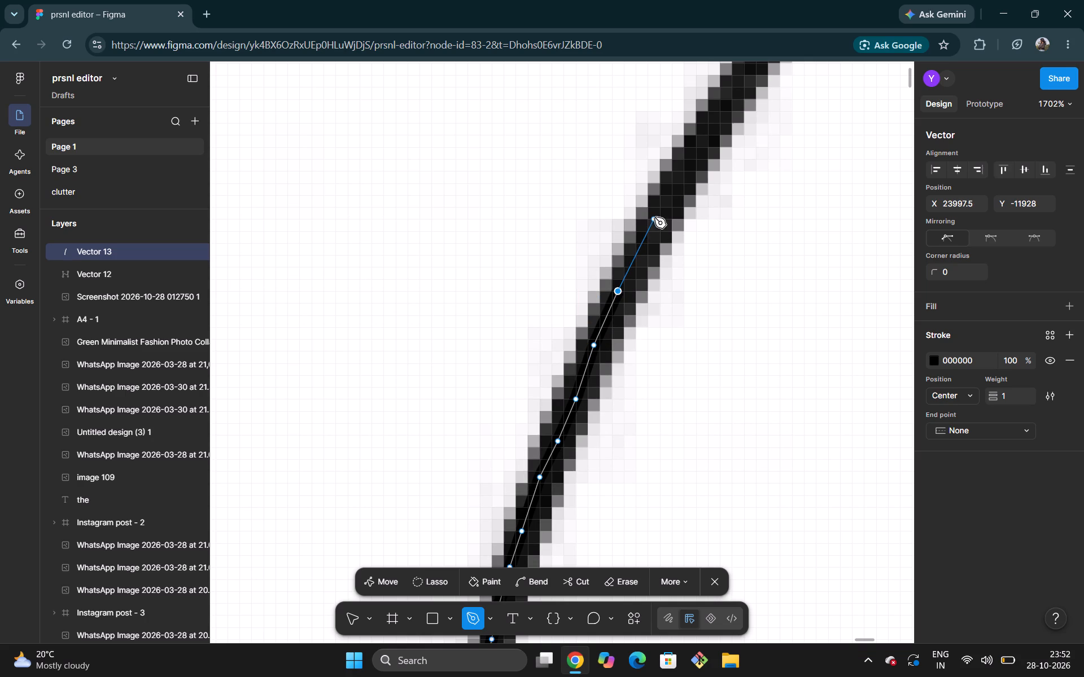
{"action": "left_click", "coordinate": [653, 226]}
Extend the brim path with five more points along the centre of the black line, to about X 24010.5, Y -11949.5.
{"action": "scroll", "coordinate": [653, 226], "scroll_direction": "left", "scroll_amount": 4}
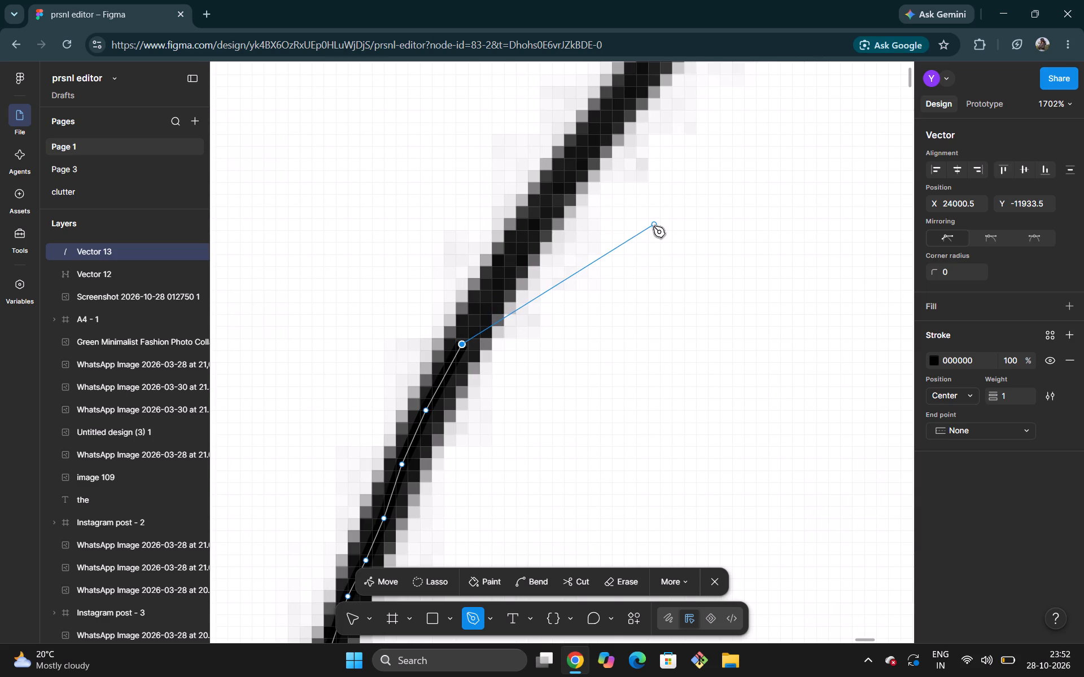
{"action": "left_click", "coordinate": [488, 296]}
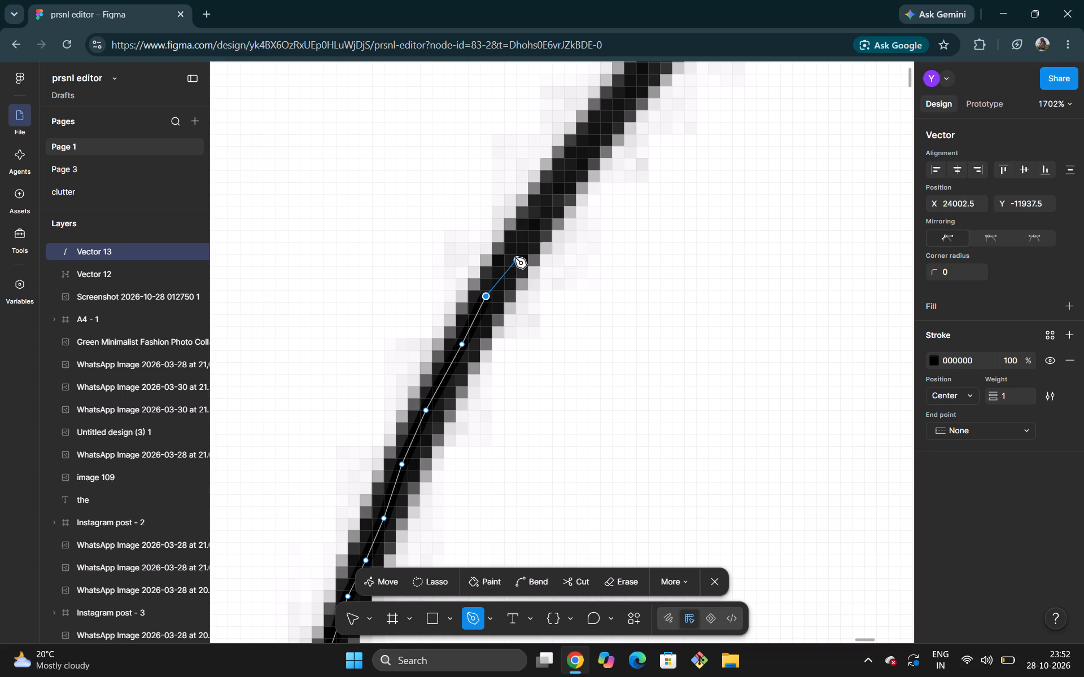
{"action": "left_click", "coordinate": [515, 257]}
{"action": "key", "text": "ctrl+z"}
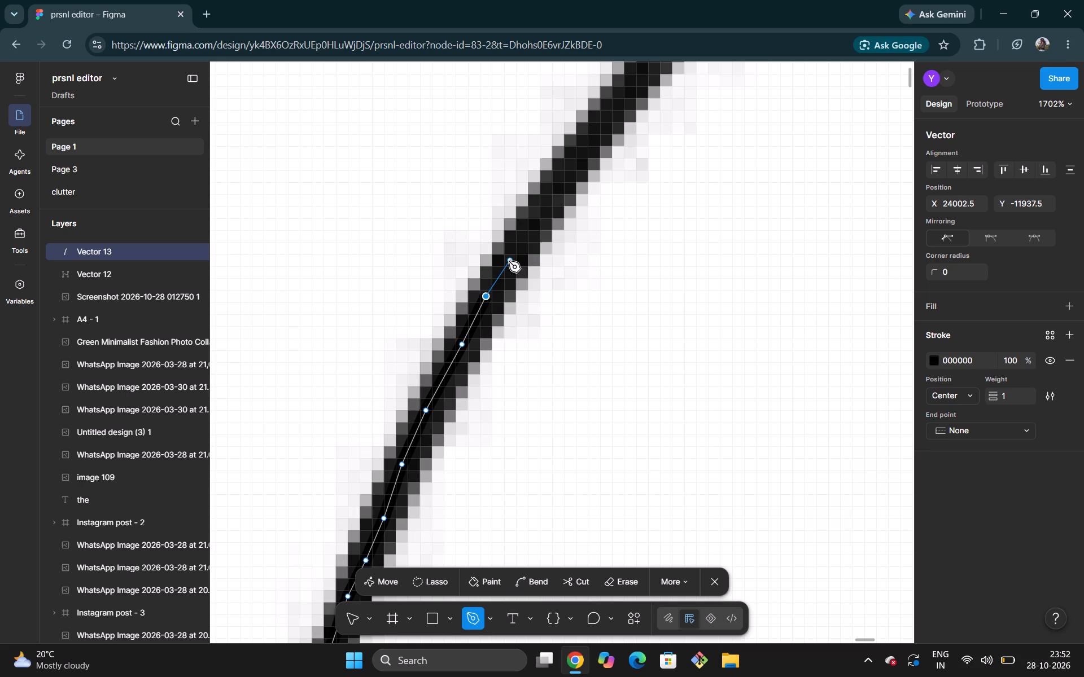
{"action": "left_click", "coordinate": [509, 261]}
{"action": "scroll", "coordinate": [509, 261], "scroll_direction": "up", "scroll_amount": 1}
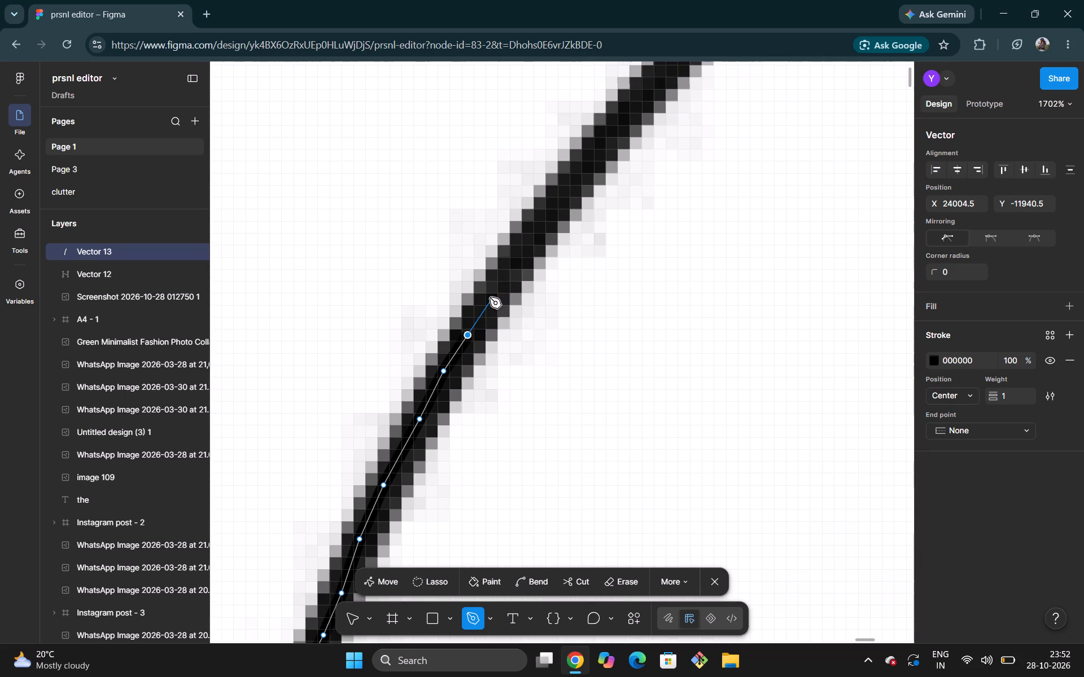
{"action": "left_click", "coordinate": [489, 297]}
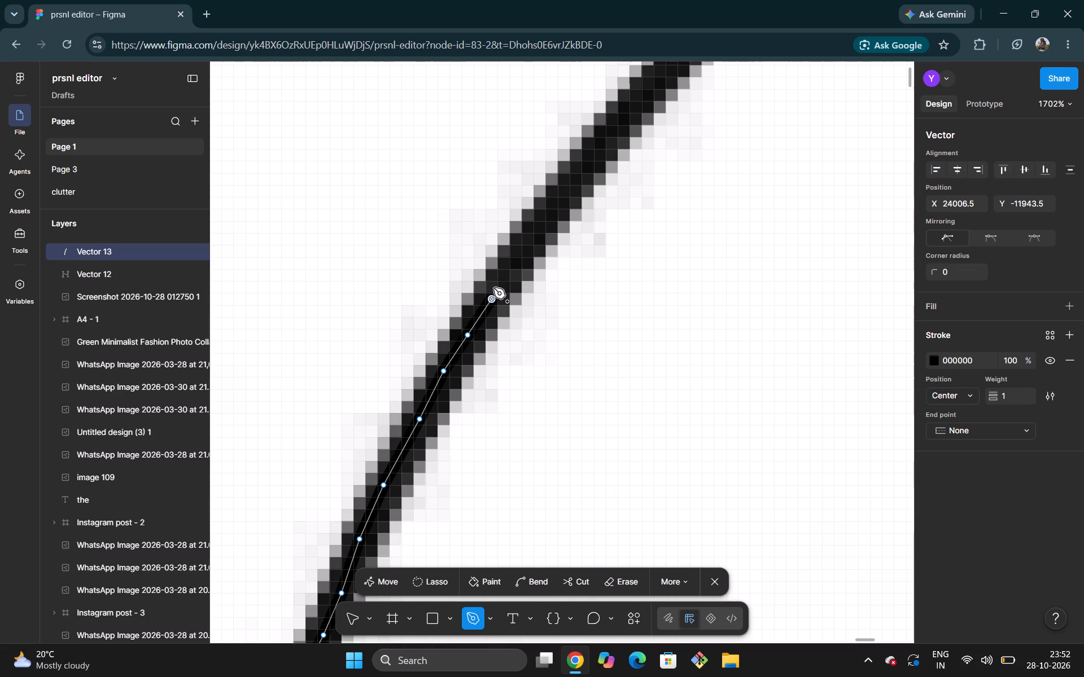
{"action": "left_click", "coordinate": [513, 262]}
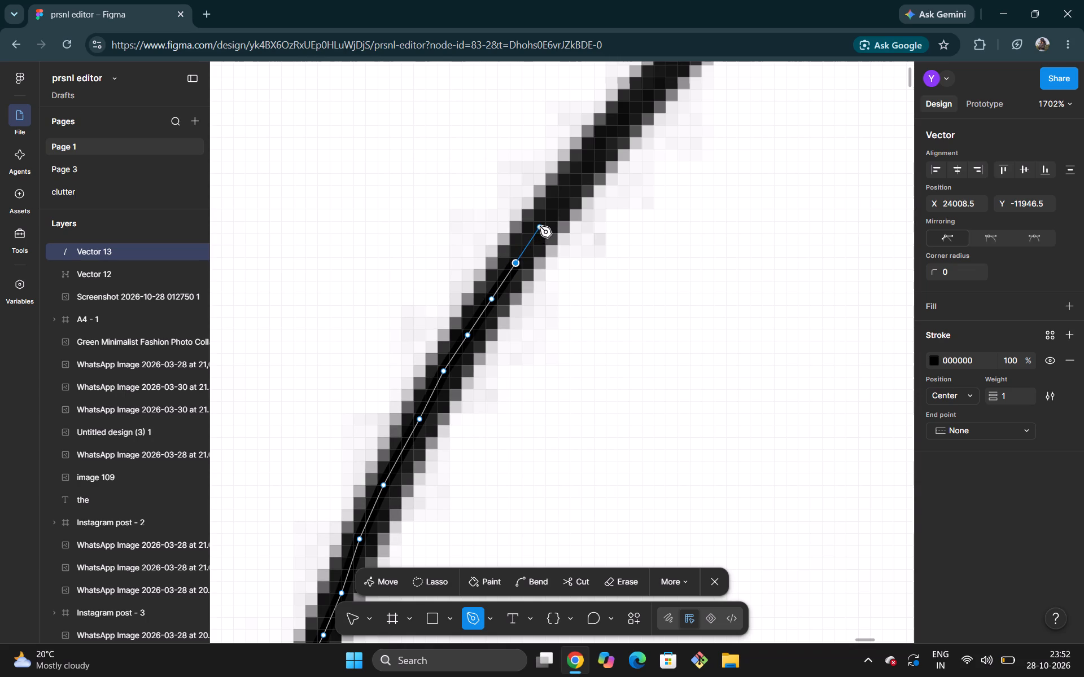
{"action": "left_click", "coordinate": [540, 226]}
Continue the brim path with six closely spaced straight segments up the line's centre, to about X 24022.5, Y -11964.
{"action": "scroll", "coordinate": [540, 226], "scroll_direction": "up", "scroll_amount": 2}
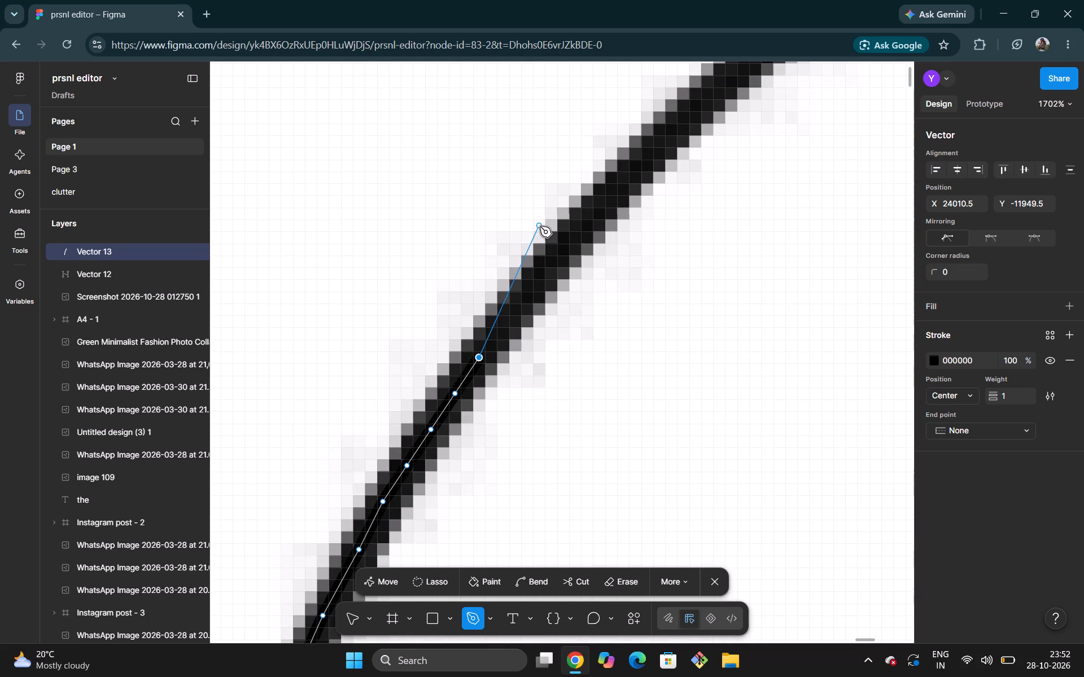
{"action": "left_click", "coordinate": [505, 321]}
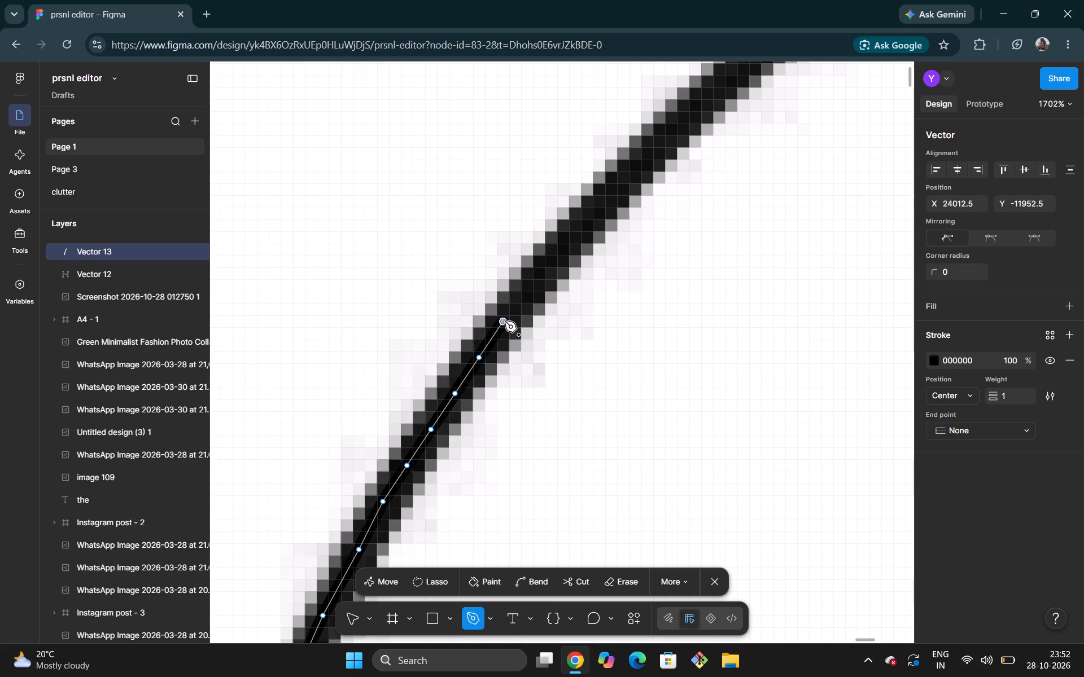
{"action": "left_click", "coordinate": [526, 291]}
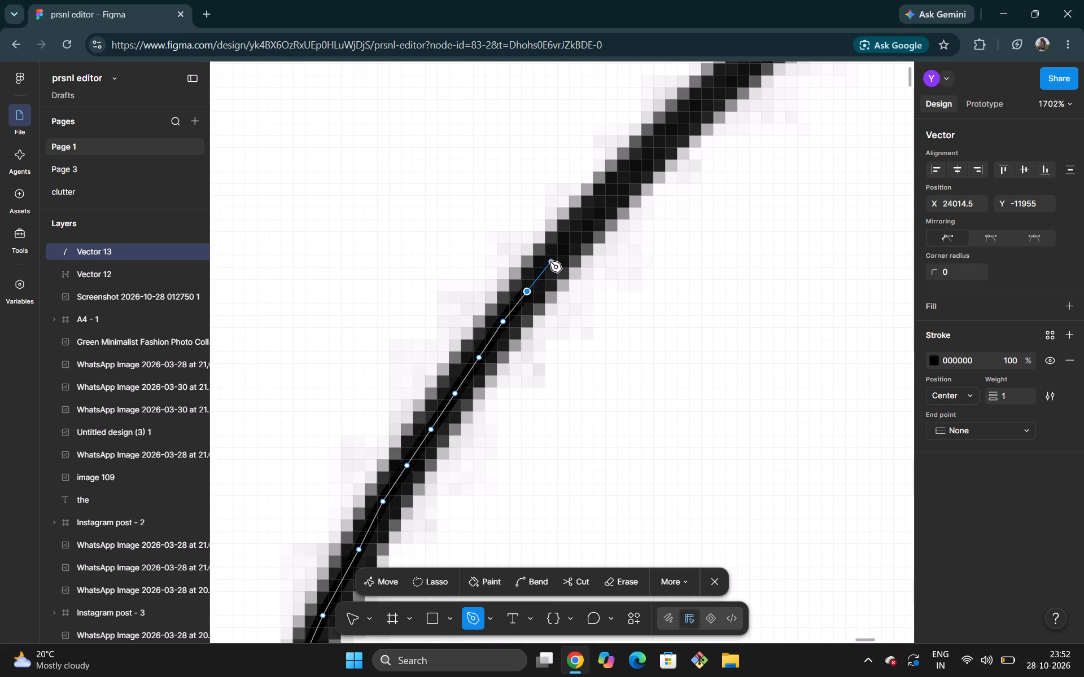
{"action": "left_click", "coordinate": [552, 260]}
{"action": "left_click", "coordinate": [576, 232]}
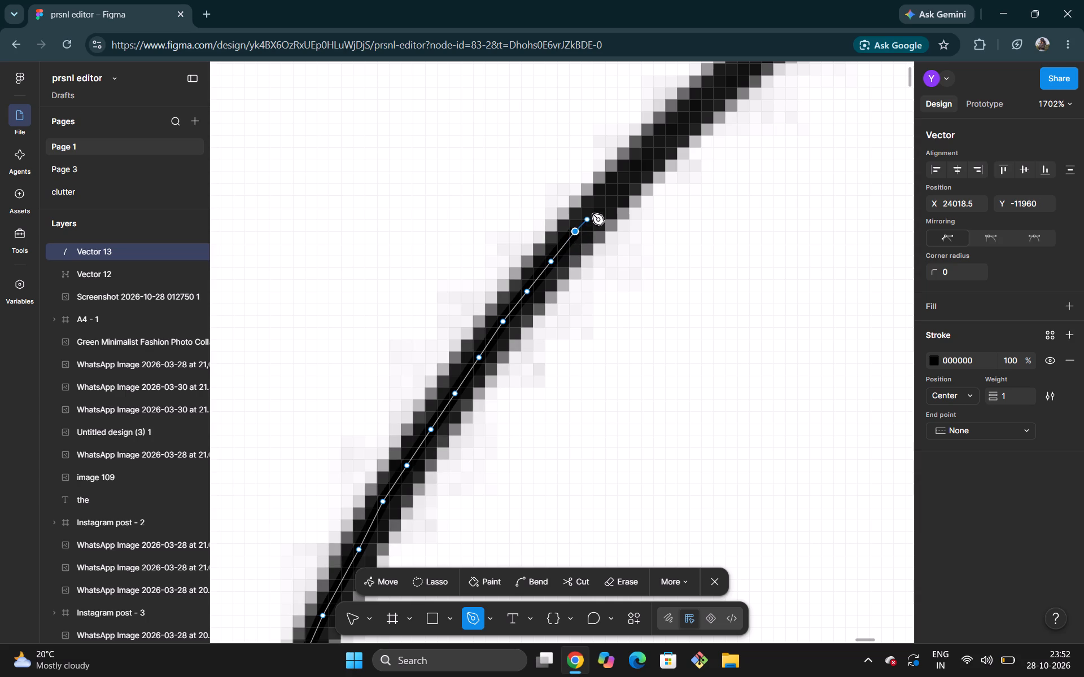
{"action": "left_click", "coordinate": [600, 206]}
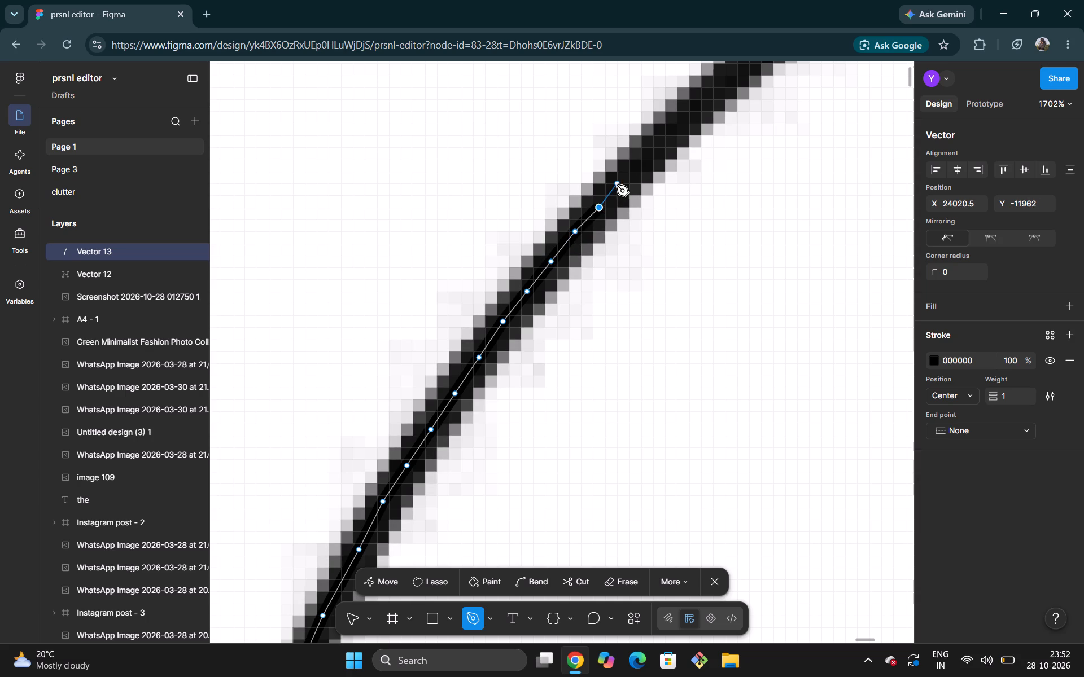
{"action": "left_click", "coordinate": [624, 181]}
Add six more Pen points following the brim line's curve, to about X 24039.5, Y -11980.
{"action": "scroll", "coordinate": [624, 181], "scroll_direction": "up", "scroll_amount": 1}
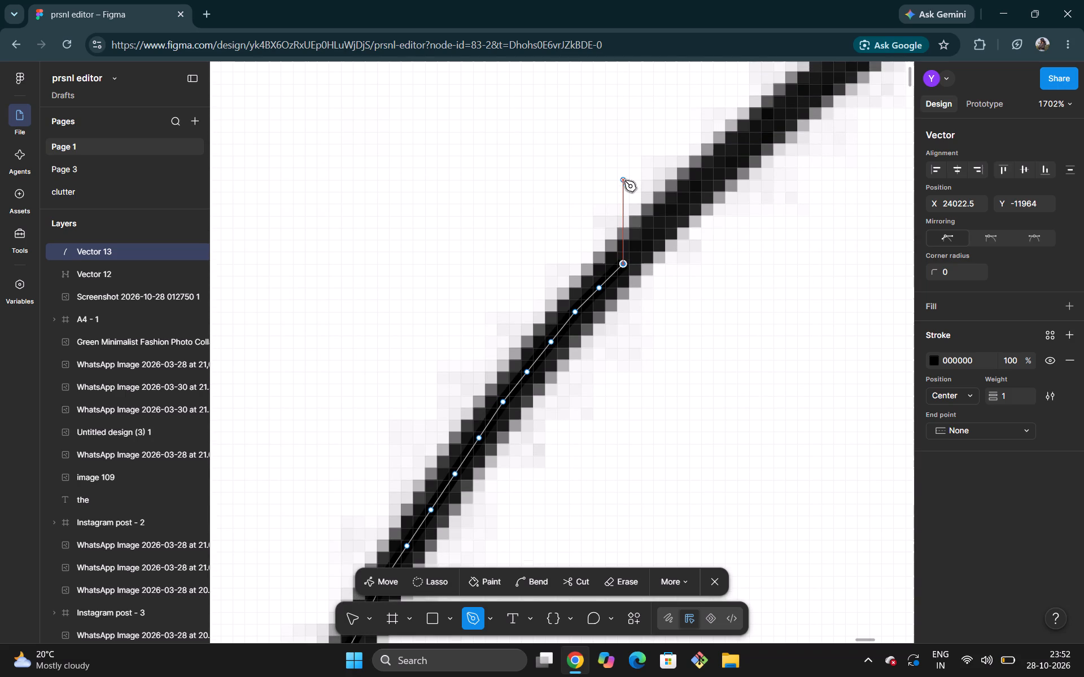
{"action": "left_click", "coordinate": [651, 231]}
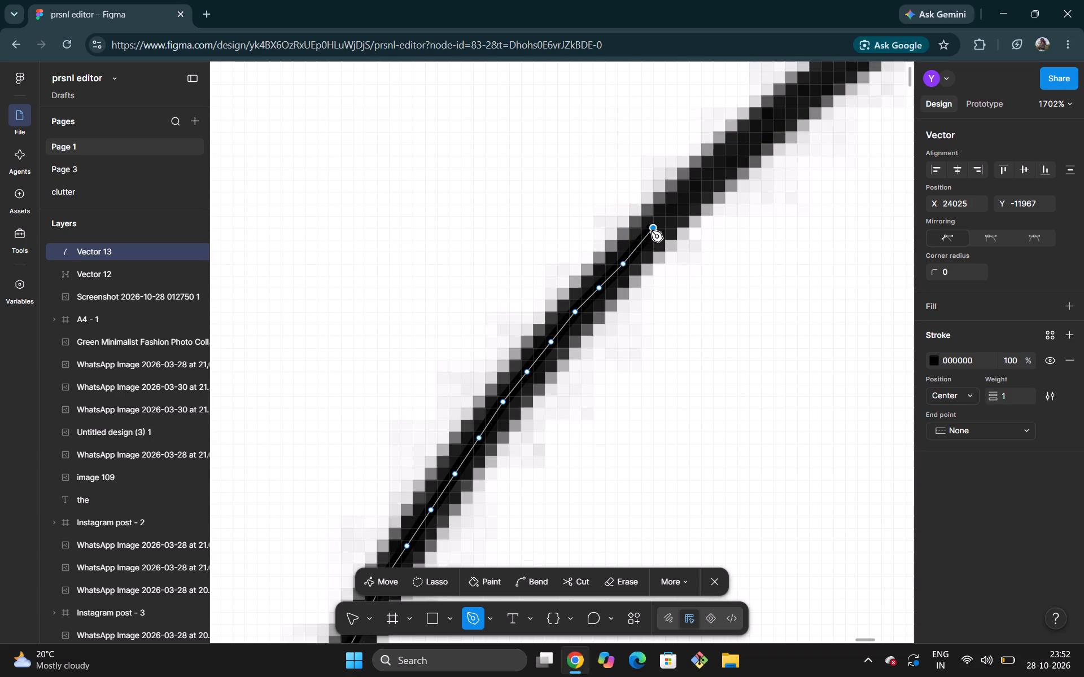
{"action": "left_click", "coordinate": [685, 196]}
{"action": "left_click", "coordinate": [716, 167]}
{"action": "scroll", "coordinate": [716, 167], "scroll_direction": "up", "scroll_amount": 1}
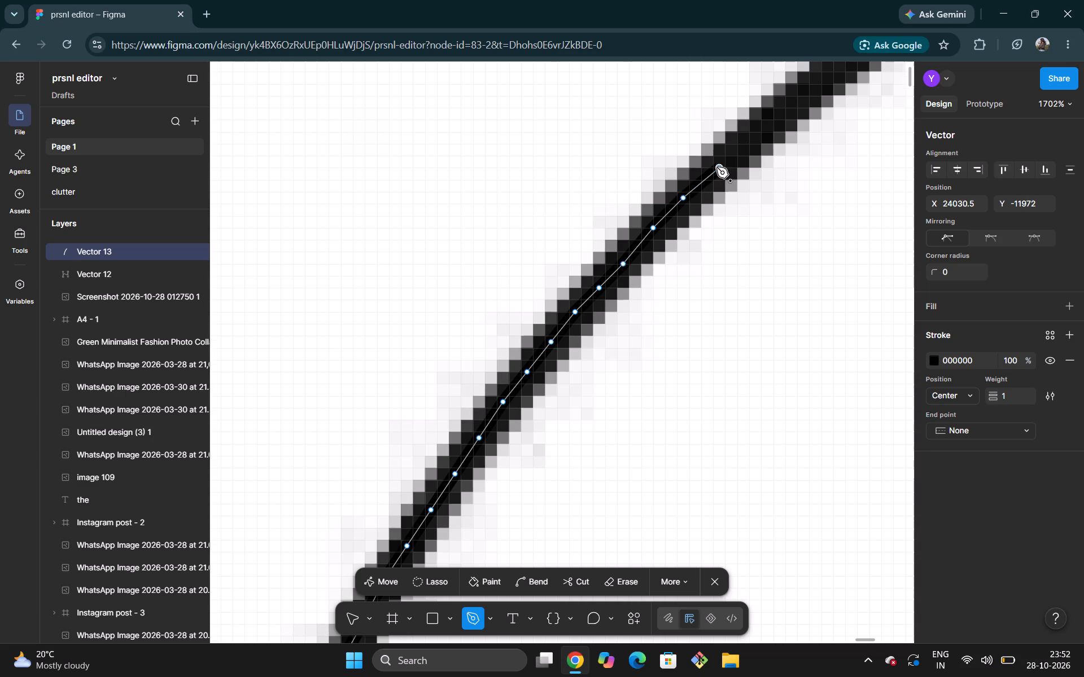
{"action": "scroll", "coordinate": [716, 167], "scroll_direction": "up", "scroll_amount": 1}
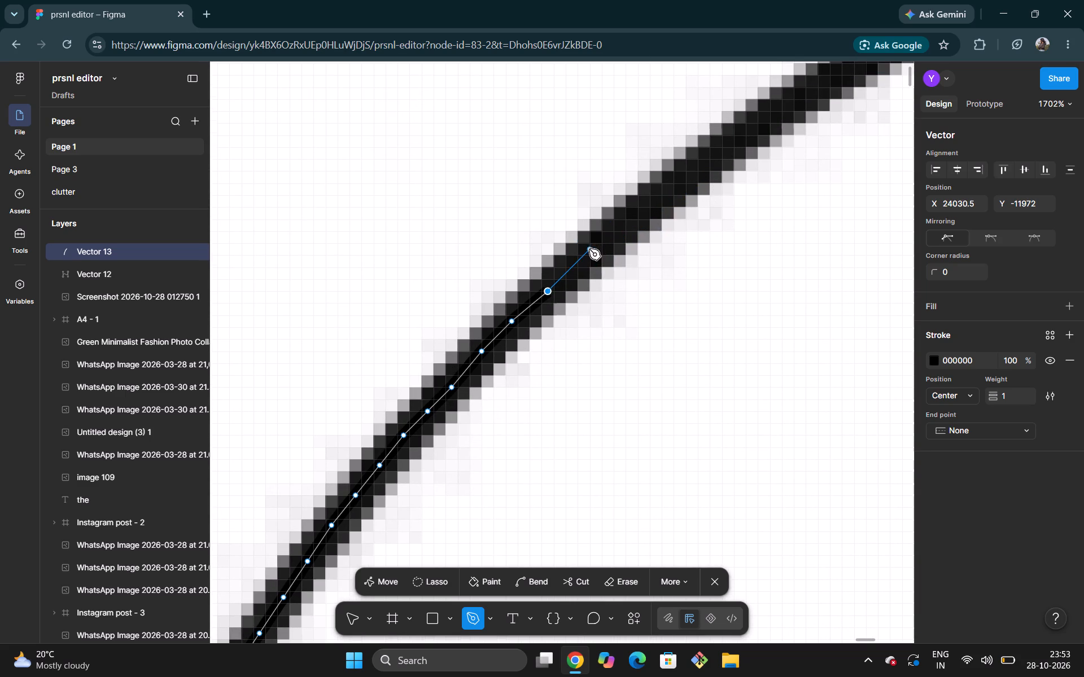
{"action": "left_click", "coordinate": [578, 260]}
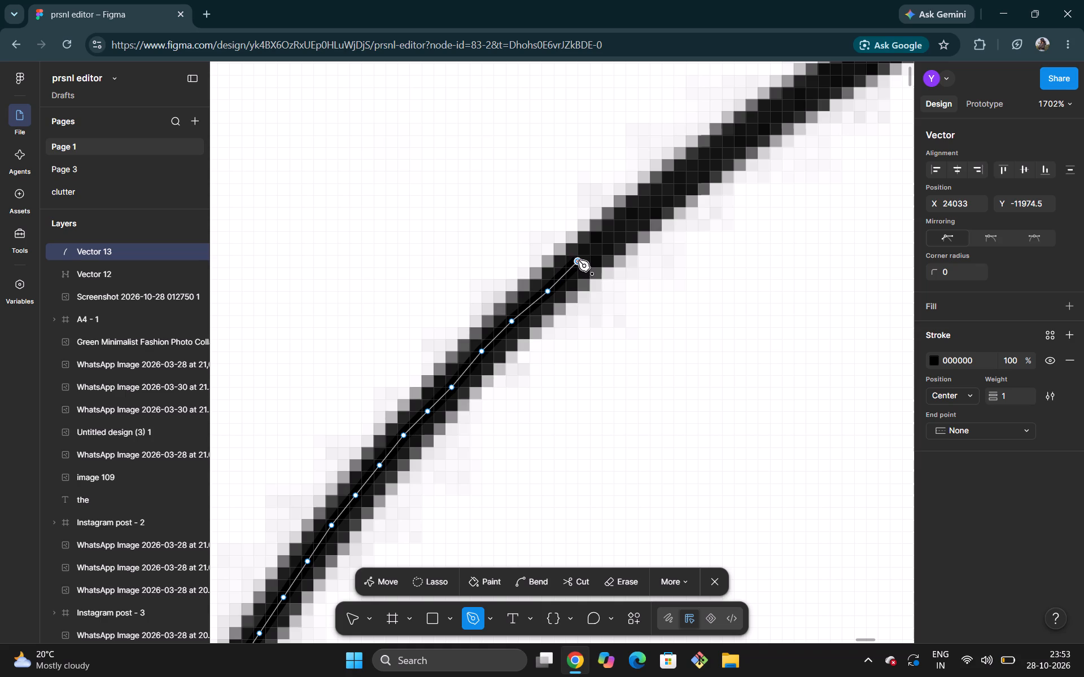
{"action": "left_click", "coordinate": [622, 225]}
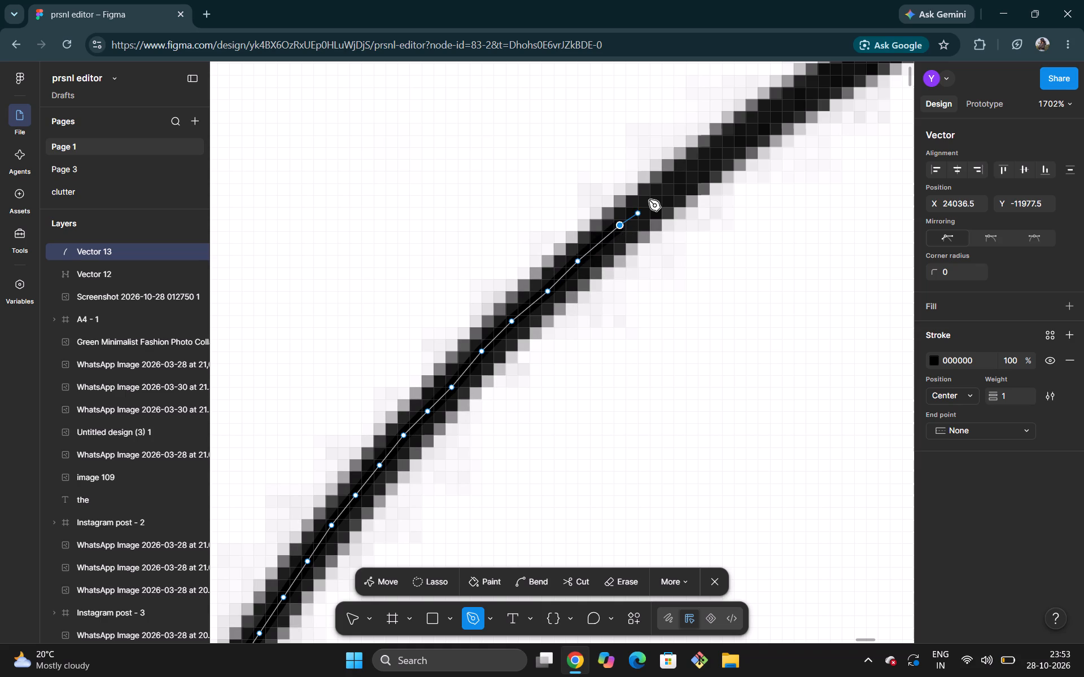
{"action": "left_click", "coordinate": [657, 196]}
Trace four more points along the flattening brim line, to about X 24052.5, Y -11988.5.
{"action": "scroll", "coordinate": [657, 196], "scroll_direction": "left", "scroll_amount": 1}
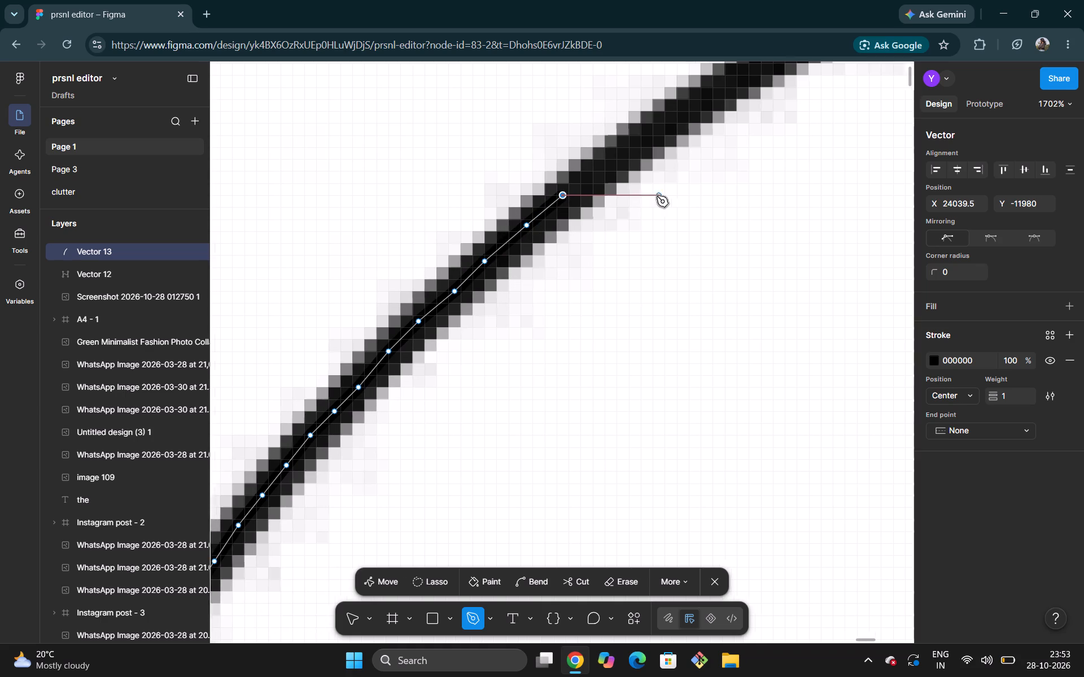
{"action": "scroll", "coordinate": [657, 196], "scroll_direction": "left", "scroll_amount": 1}
{"action": "scroll", "coordinate": [657, 196], "scroll_direction": "up", "scroll_amount": 1}
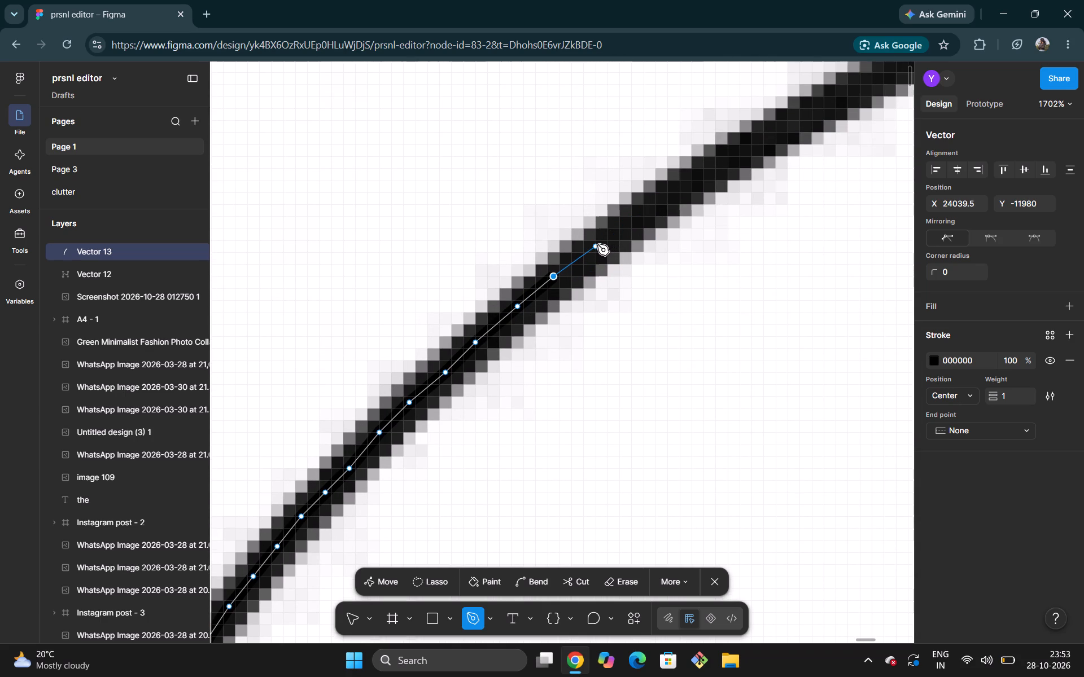
{"action": "left_click", "coordinate": [597, 244]}
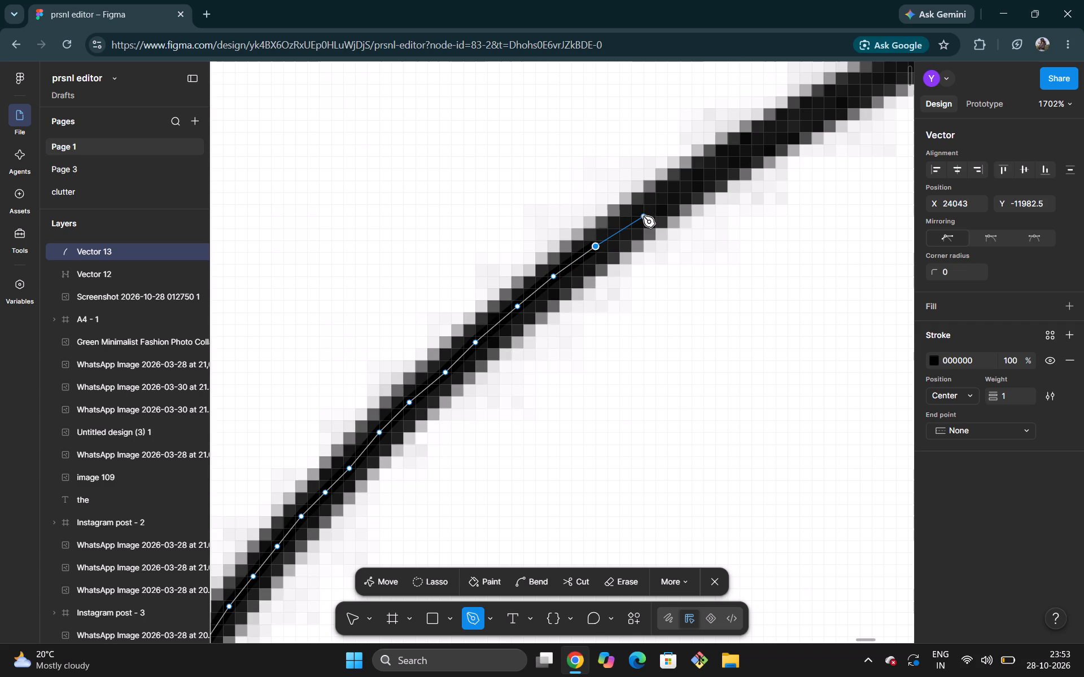
{"action": "left_click", "coordinate": [641, 217]}
{"action": "left_click", "coordinate": [677, 190]}
{"action": "left_click", "coordinate": [707, 175]}
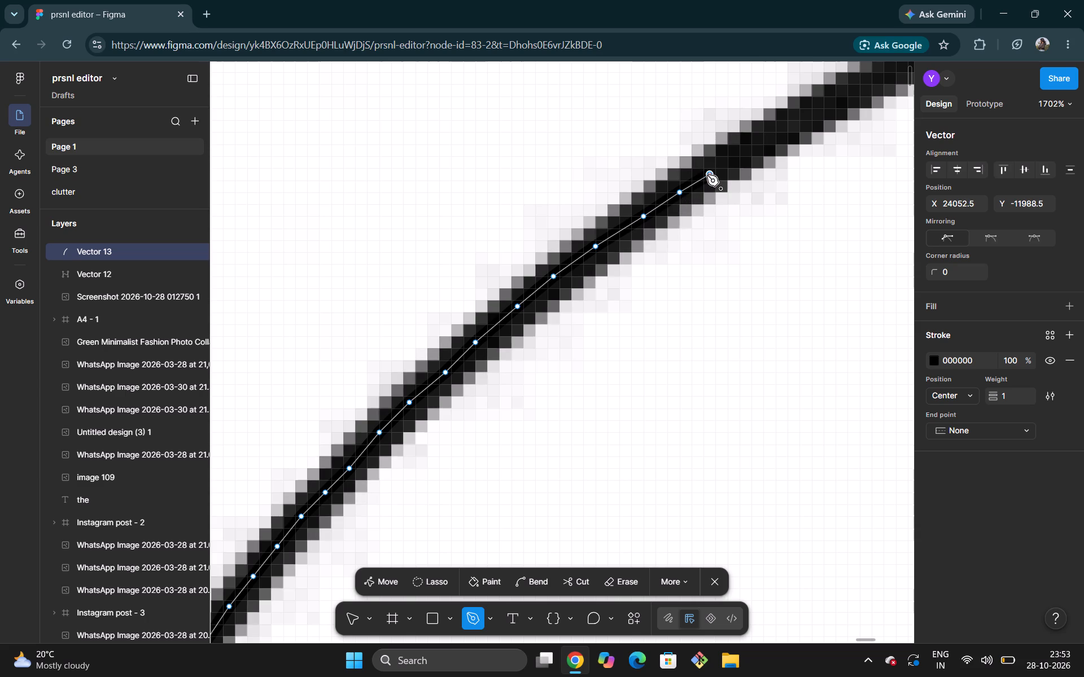
Extend the brim path with seven closely spaced points centred on the black line, to about X 24068.5, Y -11997.5.
{"action": "scroll", "coordinate": [707, 175], "scroll_direction": "up", "scroll_amount": 2}
{"action": "scroll", "coordinate": [707, 175], "scroll_direction": "left", "scroll_amount": 1}
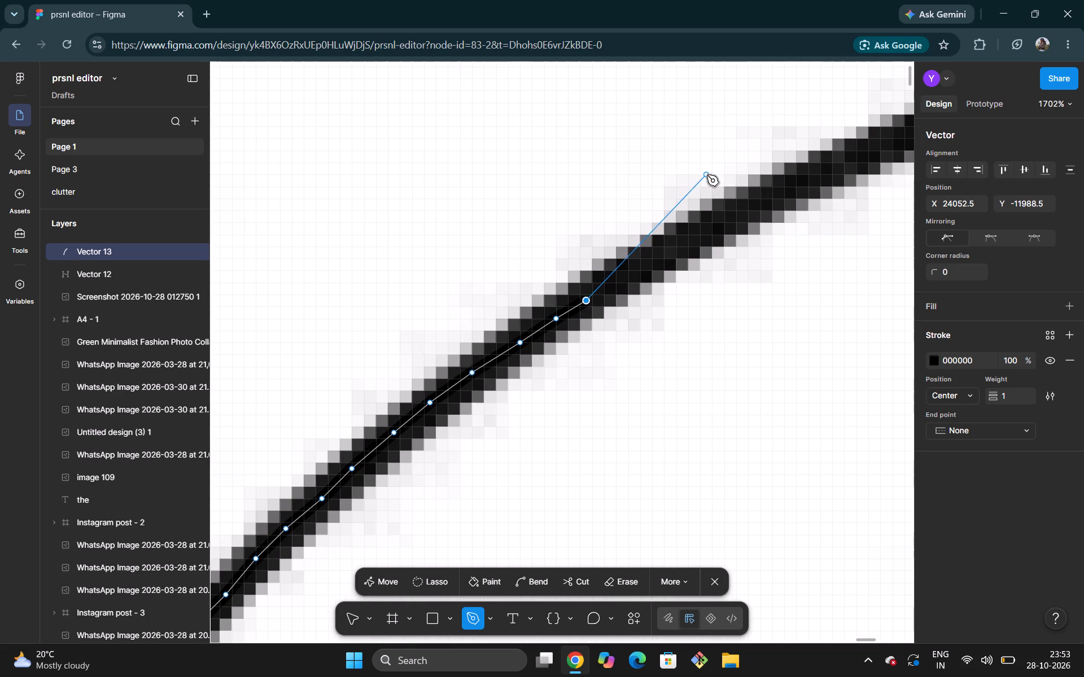
{"action": "left_click", "coordinate": [617, 282]}
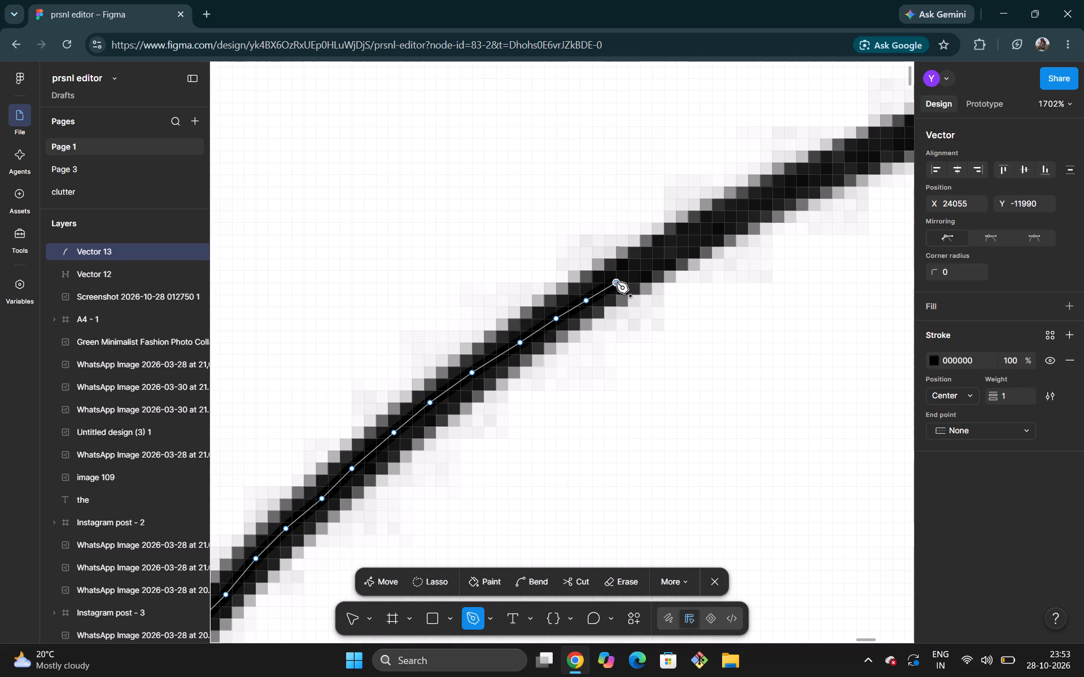
{"action": "left_click", "coordinate": [647, 266]}
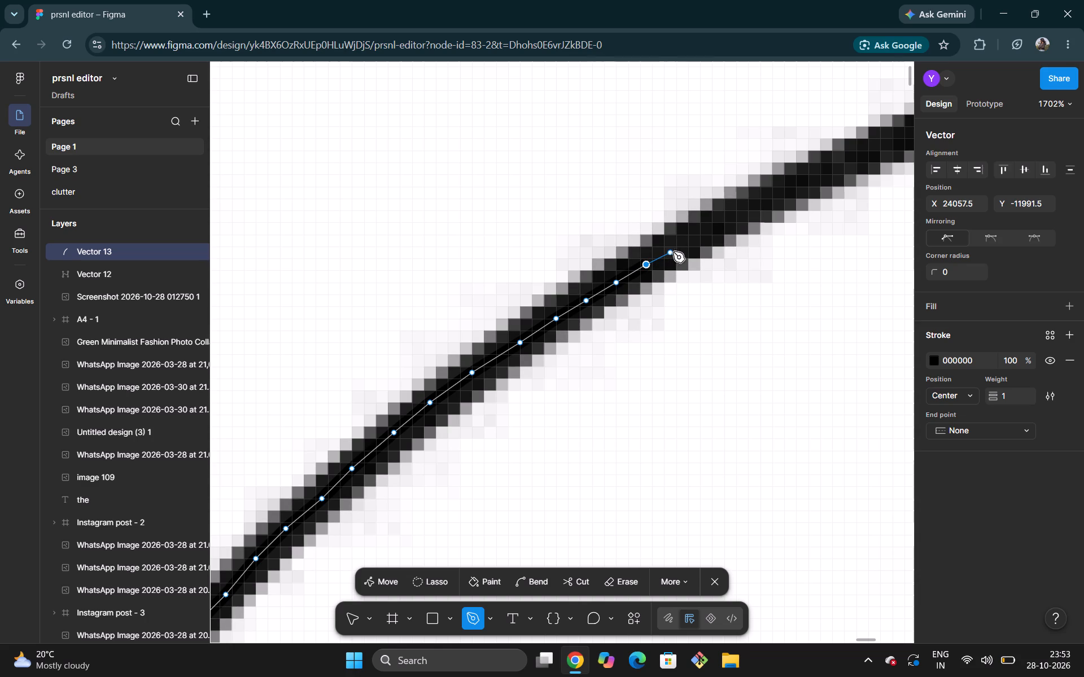
{"action": "left_click", "coordinate": [676, 247]}
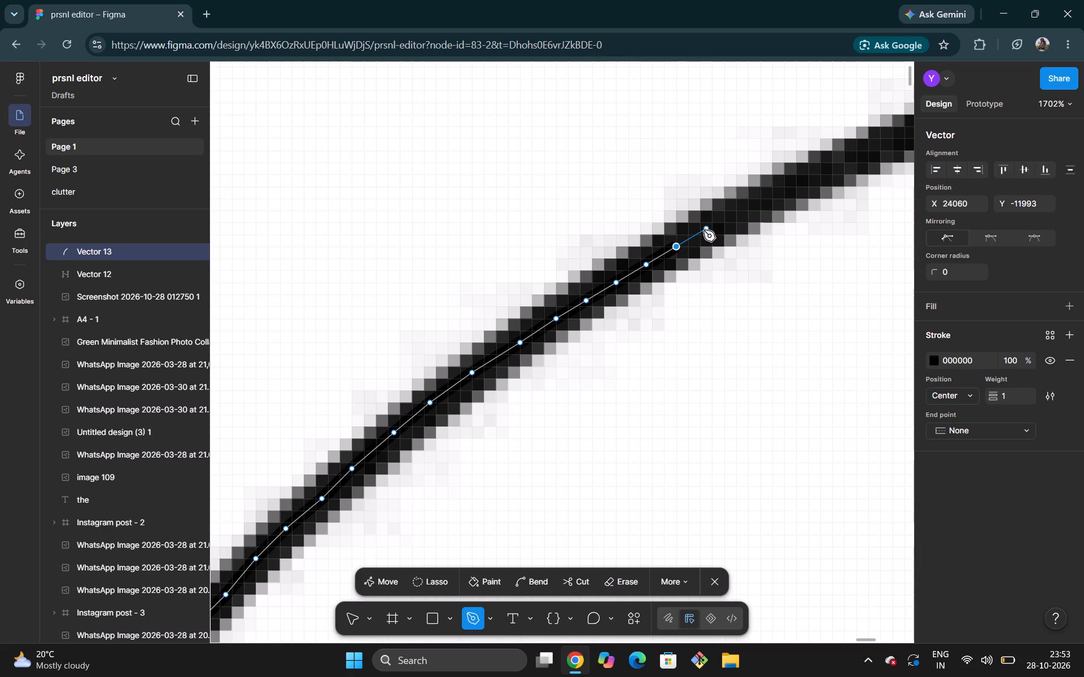
{"action": "left_click", "coordinate": [703, 230]}
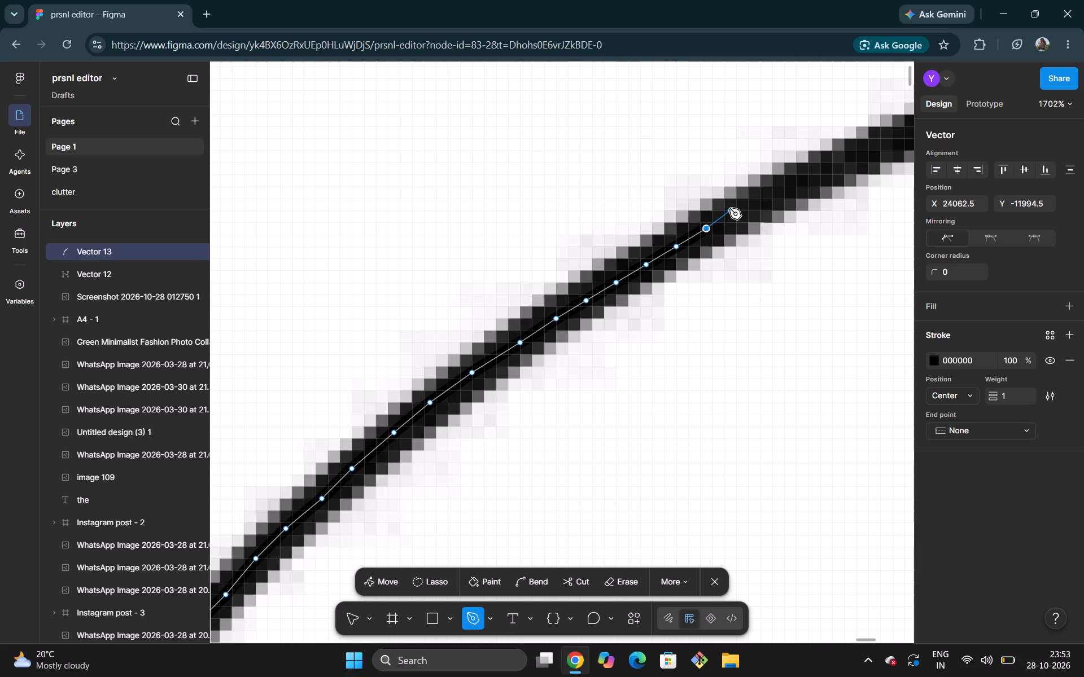
{"action": "left_click", "coordinate": [729, 221]}
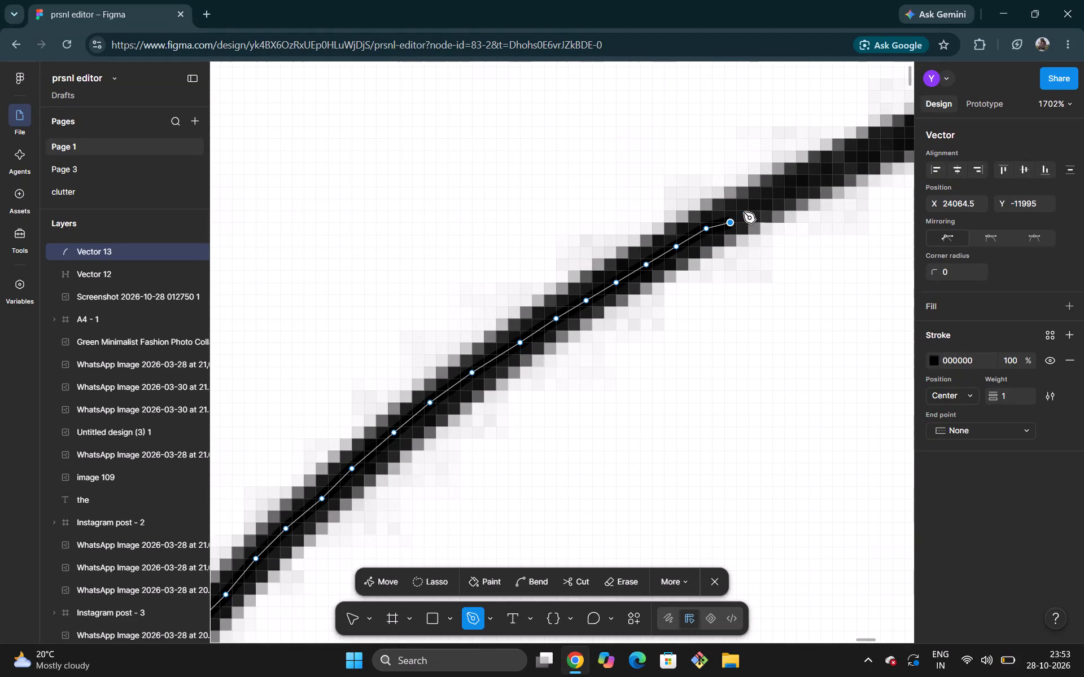
{"action": "key", "text": "ctrl+z"}
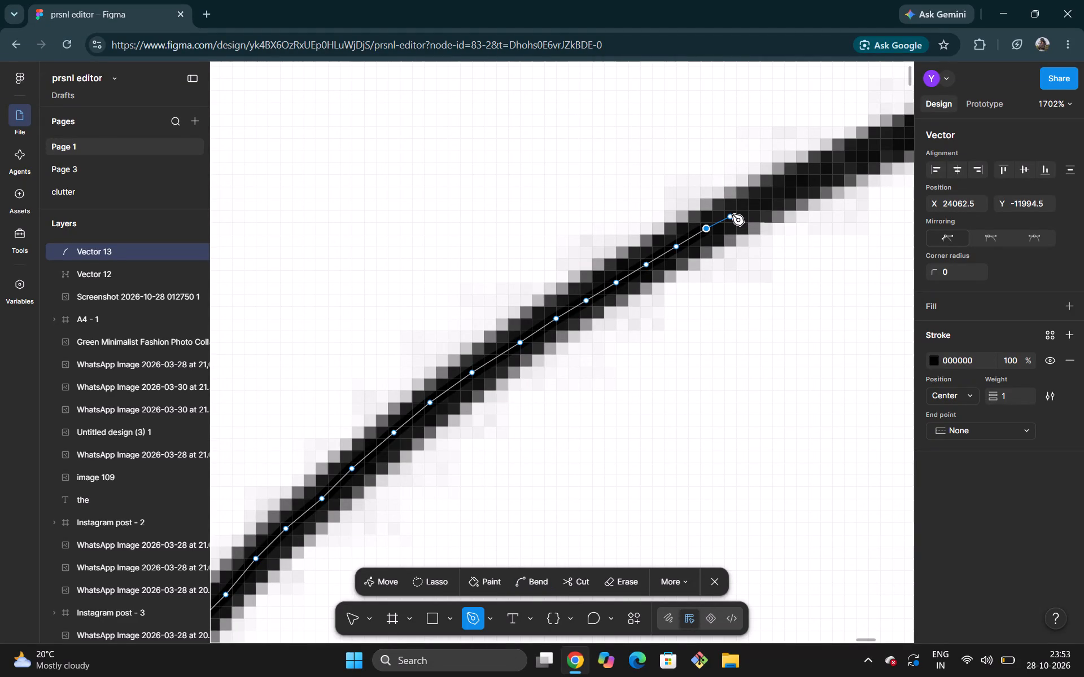
{"action": "left_click", "coordinate": [732, 214]}
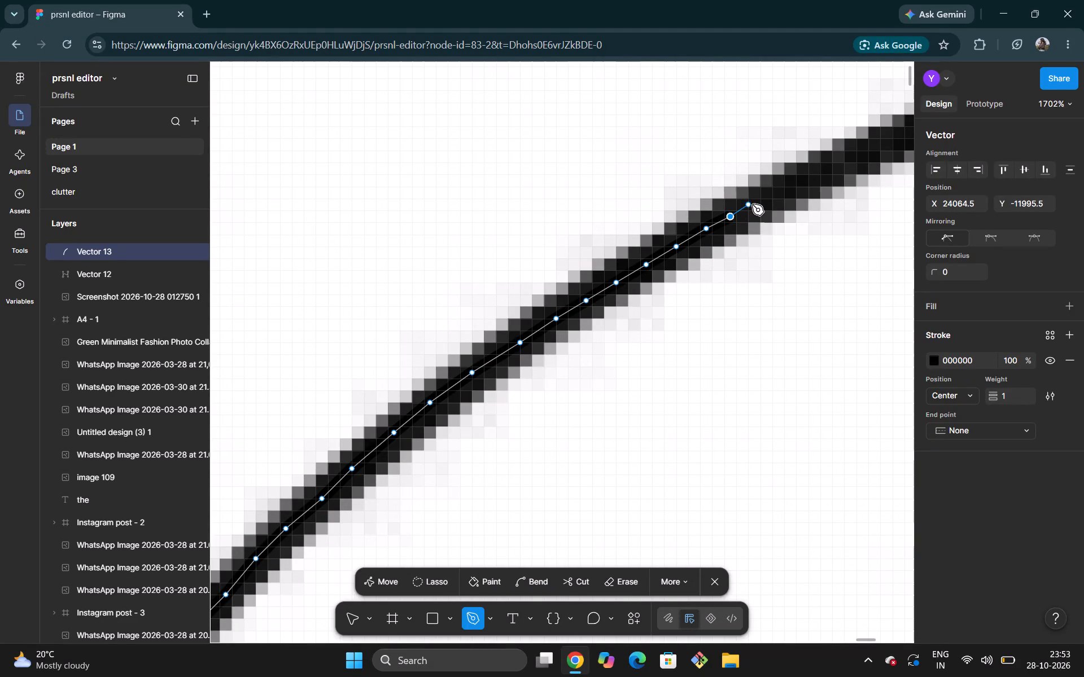
{"action": "left_click", "coordinate": [755, 203]}
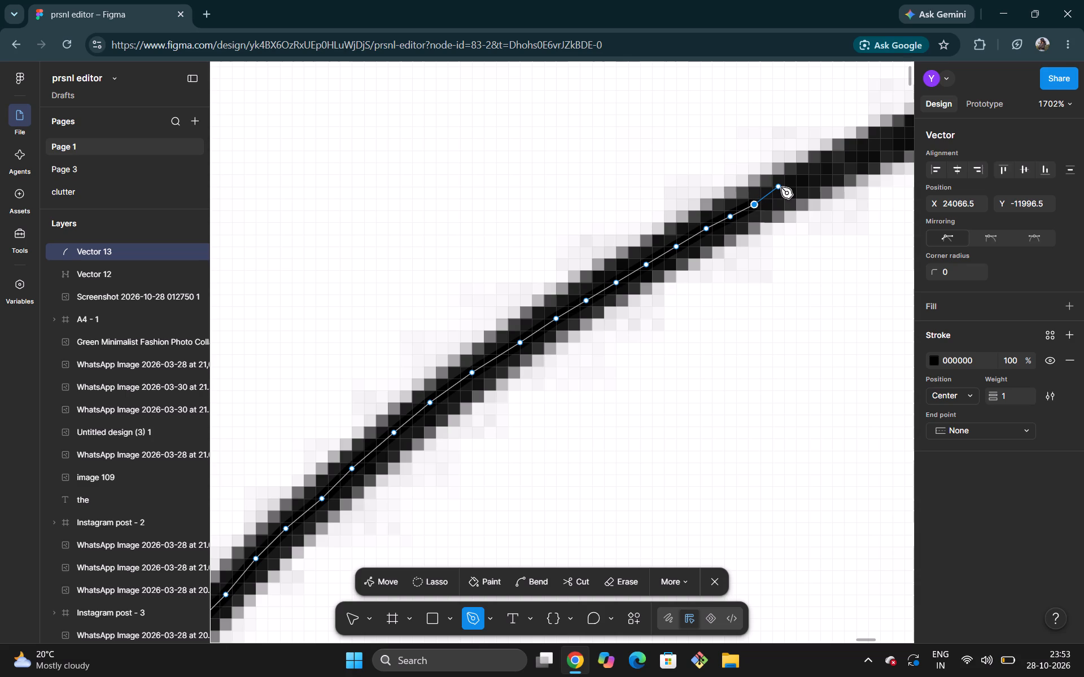
{"action": "left_click", "coordinate": [777, 190]}
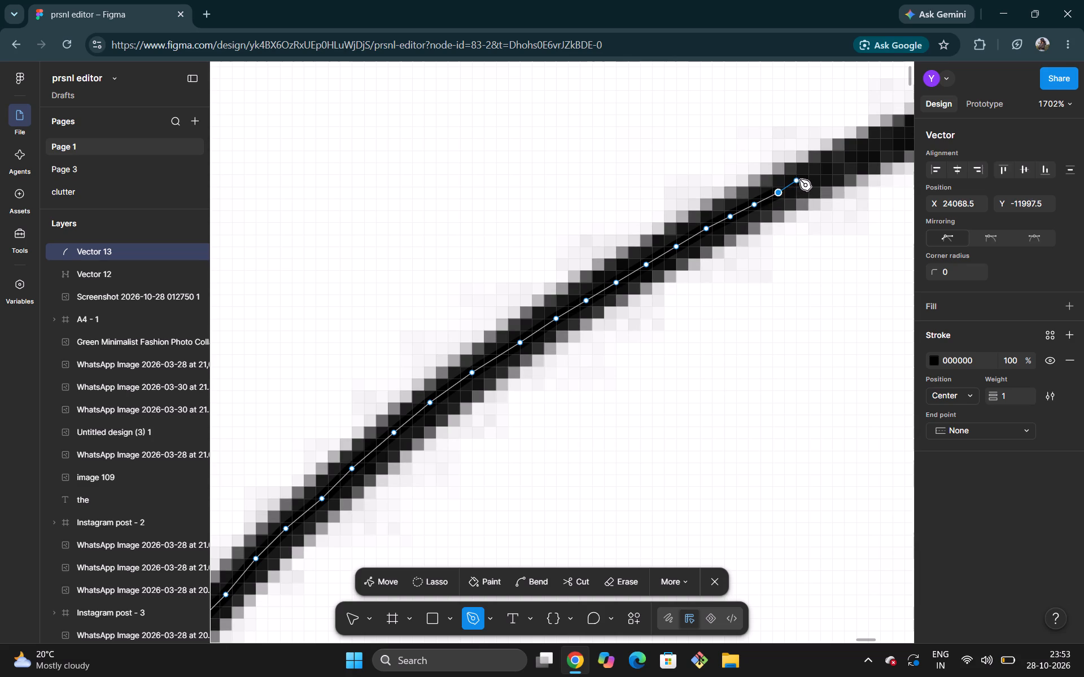
Extend the brim path with five closely spaced points along the black line's centre, to about X 24079.5, Y -12002.5.
{"action": "left_click", "coordinate": [802, 179]}
{"action": "scroll", "coordinate": [802, 179], "scroll_direction": "left", "scroll_amount": 1}
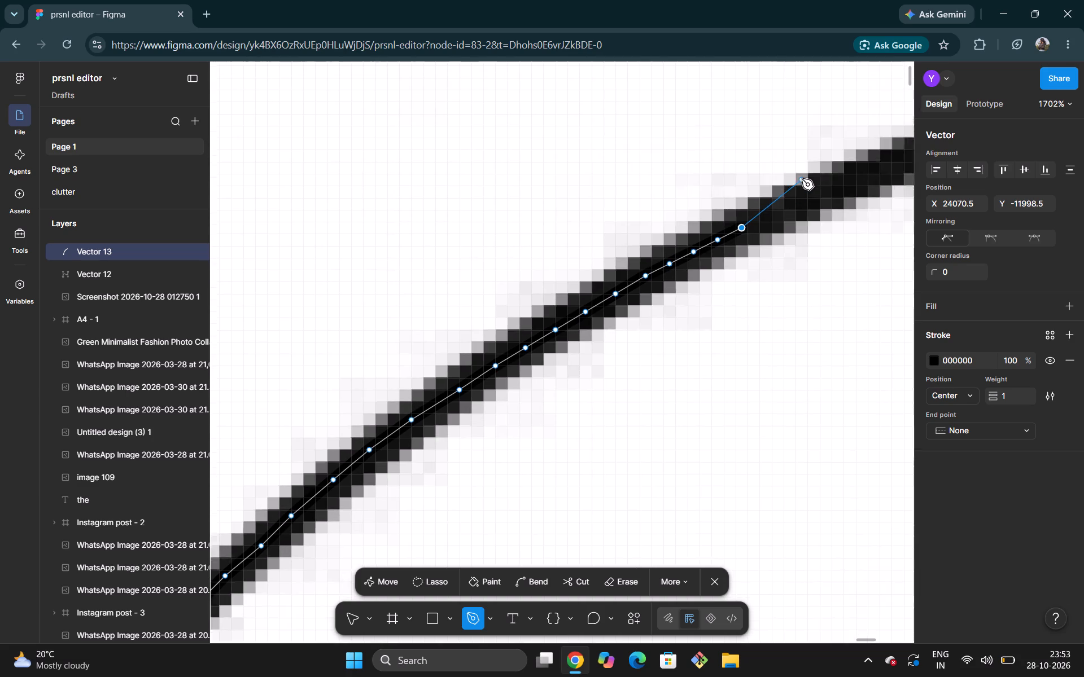
{"action": "scroll", "coordinate": [802, 179], "scroll_direction": "left", "scroll_amount": 2}
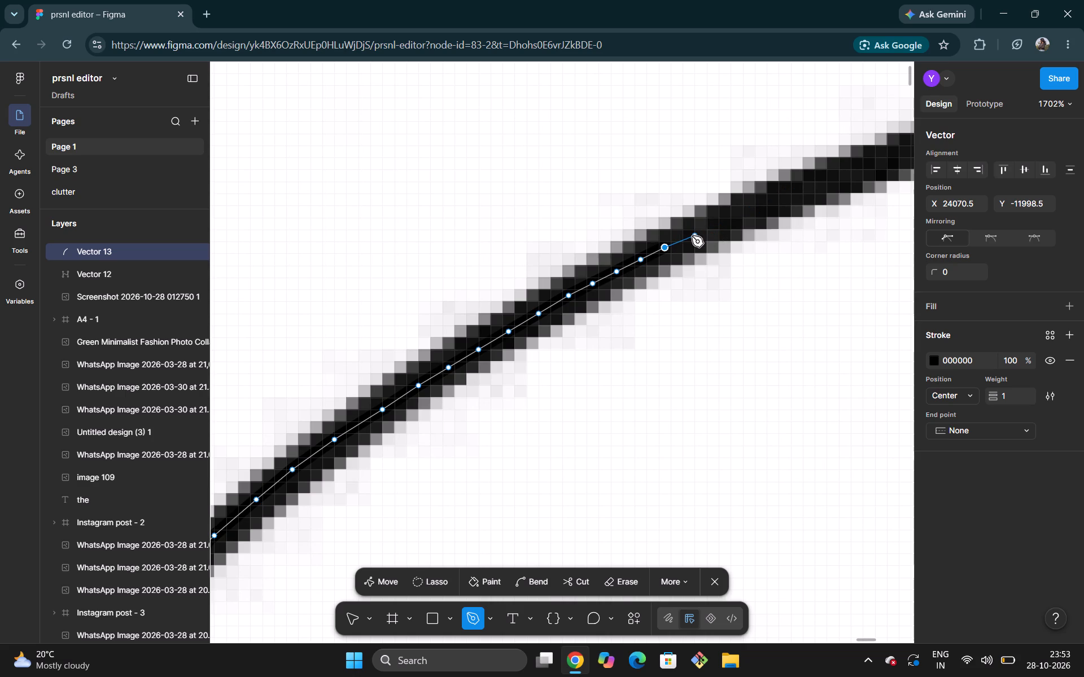
{"action": "left_click", "coordinate": [688, 236]}
{"action": "left_click", "coordinate": [714, 221]}
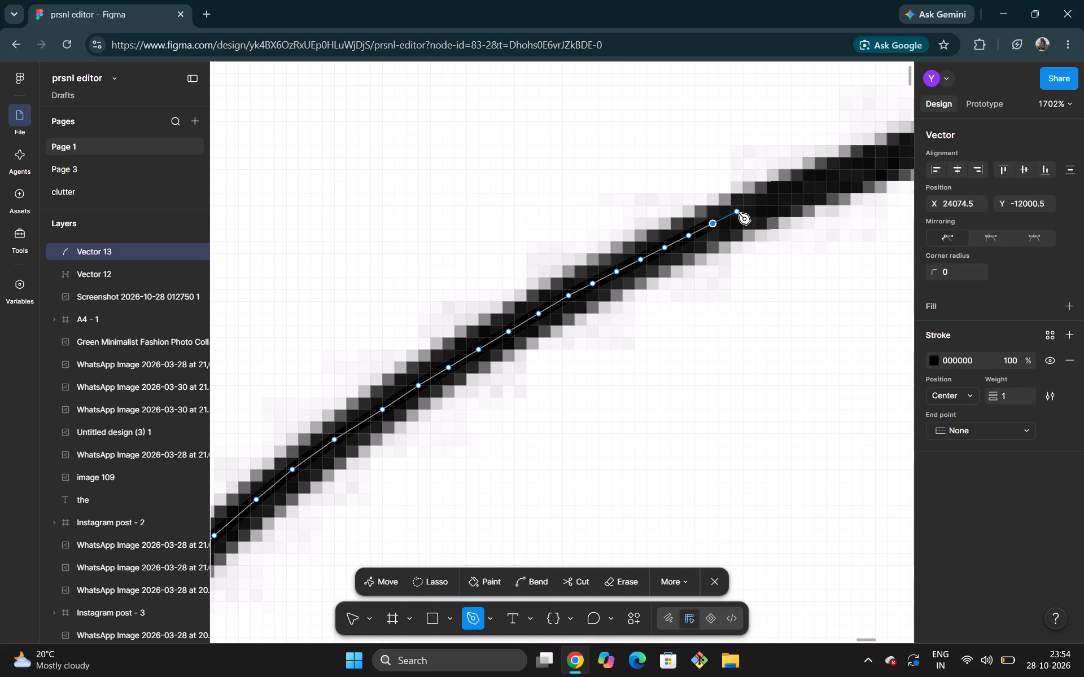
{"action": "left_click", "coordinate": [744, 212]}
{"action": "left_click", "coordinate": [772, 200]}
Continue the brim path with three more points, redoing the third one, to about X 24087, Y -12005.5.
{"action": "scroll", "coordinate": [772, 200], "scroll_direction": "left", "scroll_amount": 2}
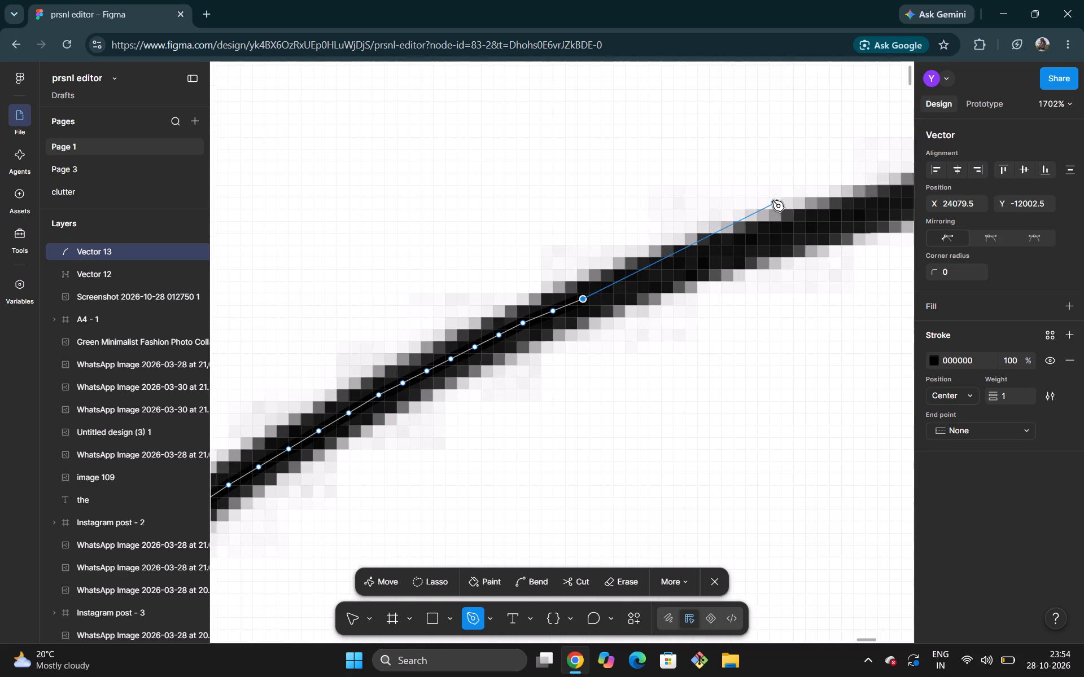
{"action": "scroll", "coordinate": [772, 200], "scroll_direction": "up", "scroll_amount": 1}
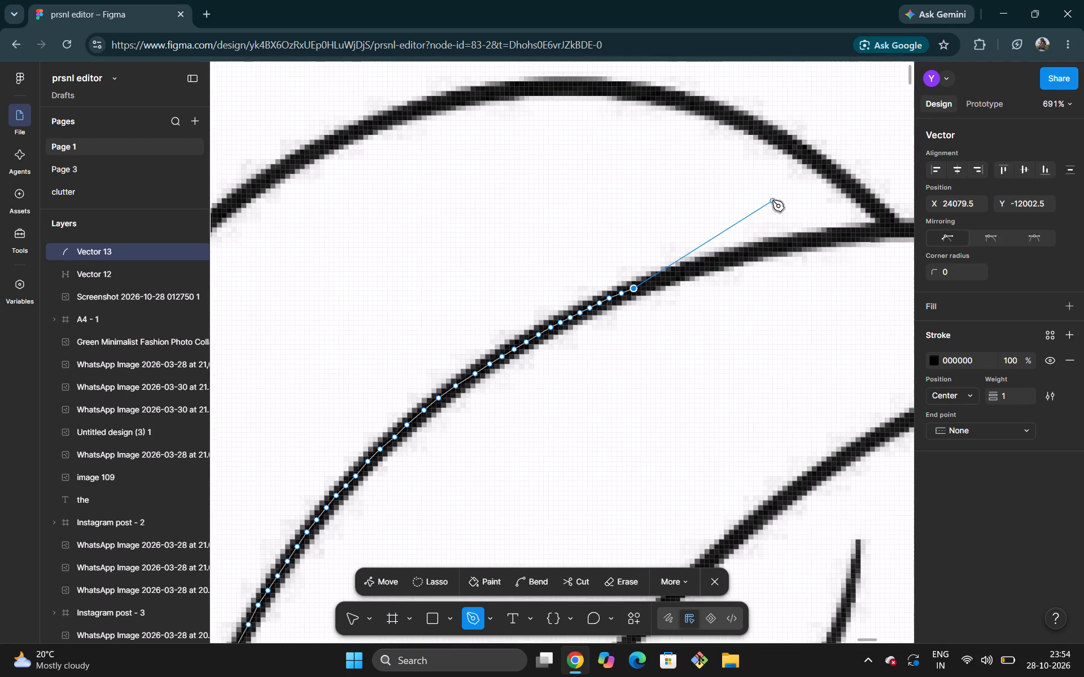
{"action": "scroll", "coordinate": [772, 200], "scroll_direction": "left", "scroll_amount": 1}
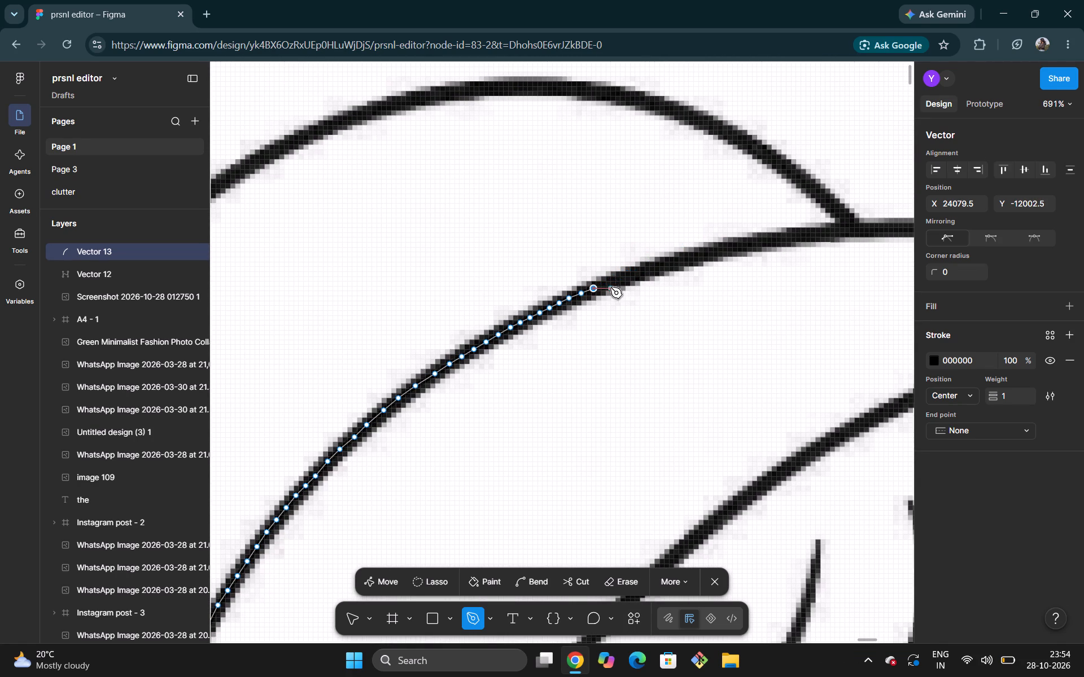
{"action": "left_click", "coordinate": [606, 284]}
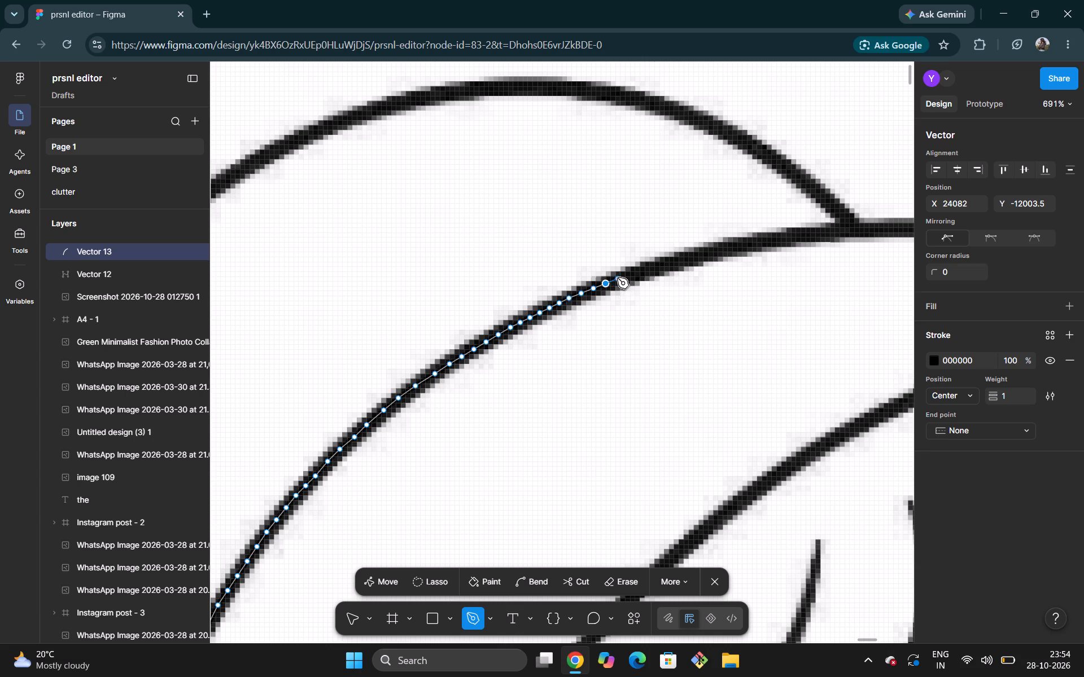
{"action": "left_click", "coordinate": [617, 279]}
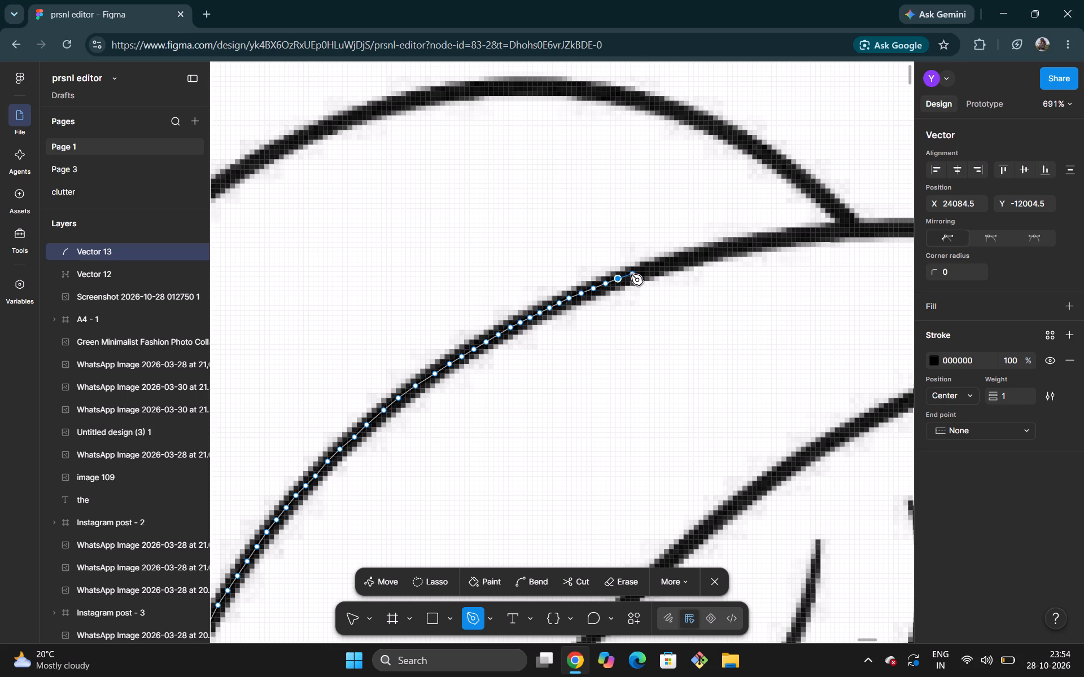
{"action": "left_click", "coordinate": [631, 275]}
{"action": "scroll", "coordinate": [631, 275], "scroll_direction": "left", "scroll_amount": 1}
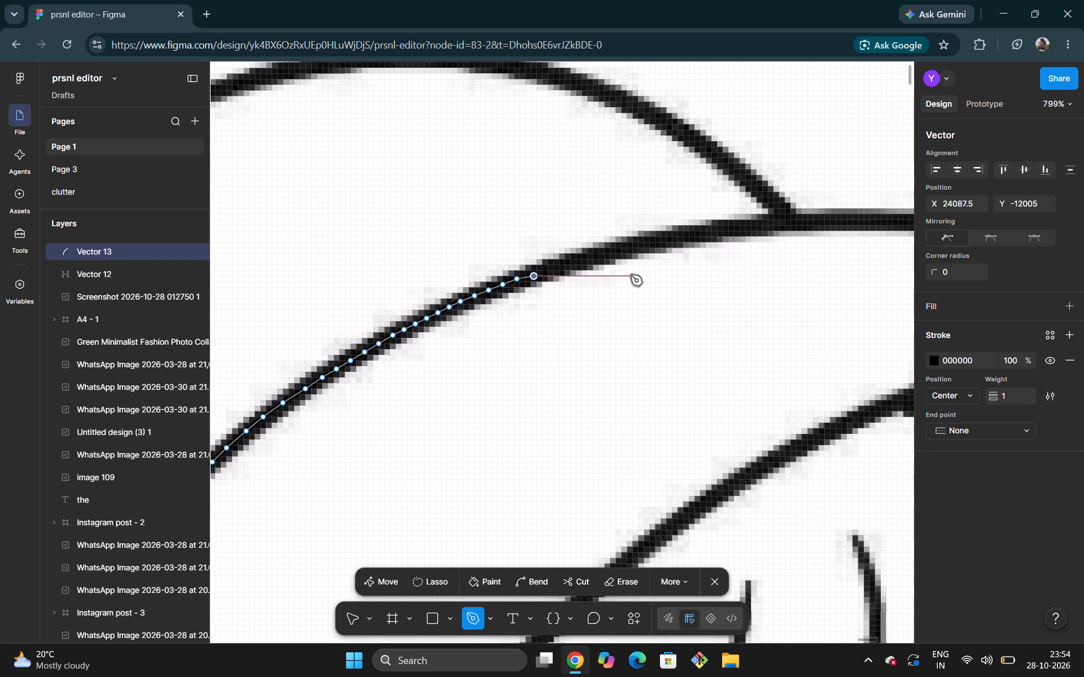
{"action": "scroll", "coordinate": [631, 275], "scroll_direction": "left", "scroll_amount": 1}
{"action": "scroll", "coordinate": [631, 275], "scroll_direction": "up", "scroll_amount": 1}
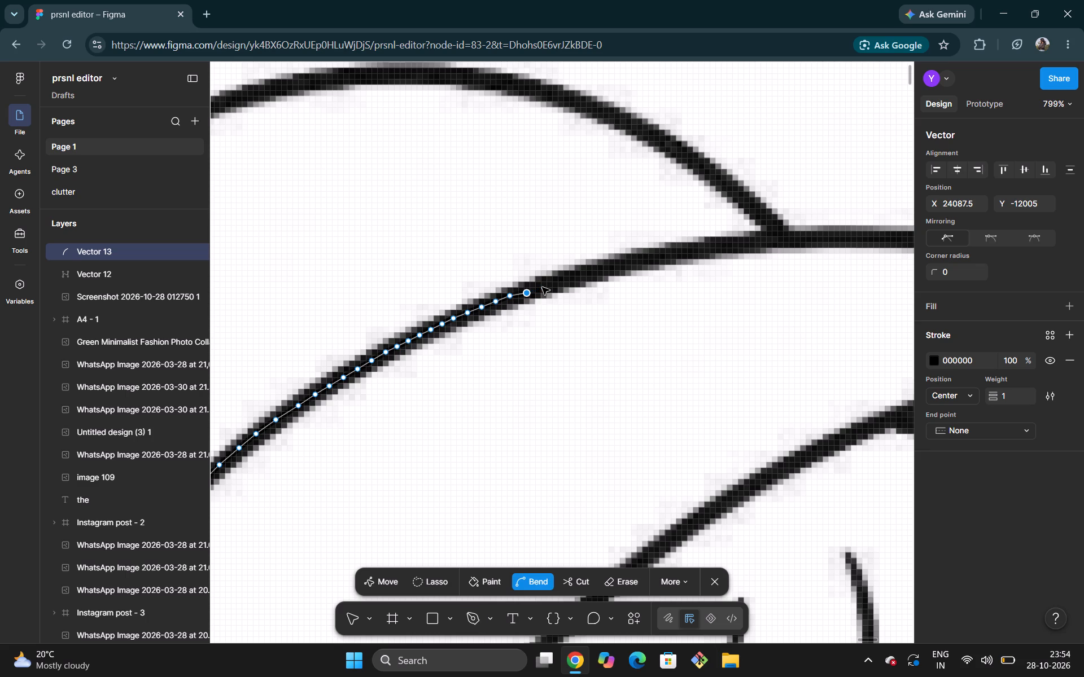
{"action": "key", "text": "ctrl+z"}
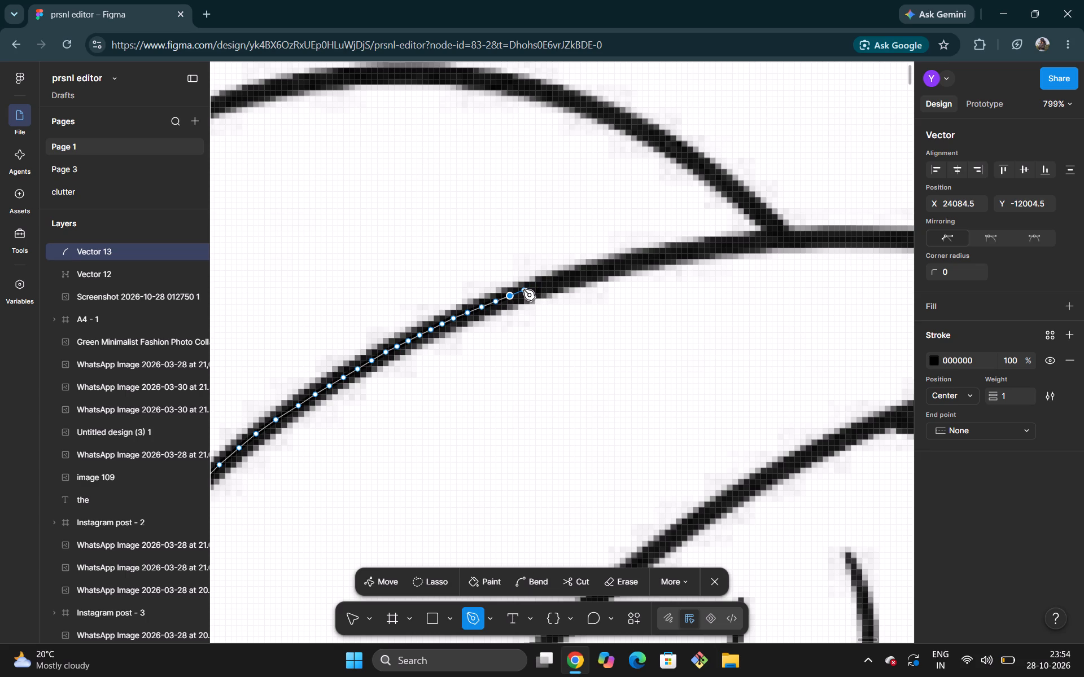
{"action": "left_click", "coordinate": [523, 289]}
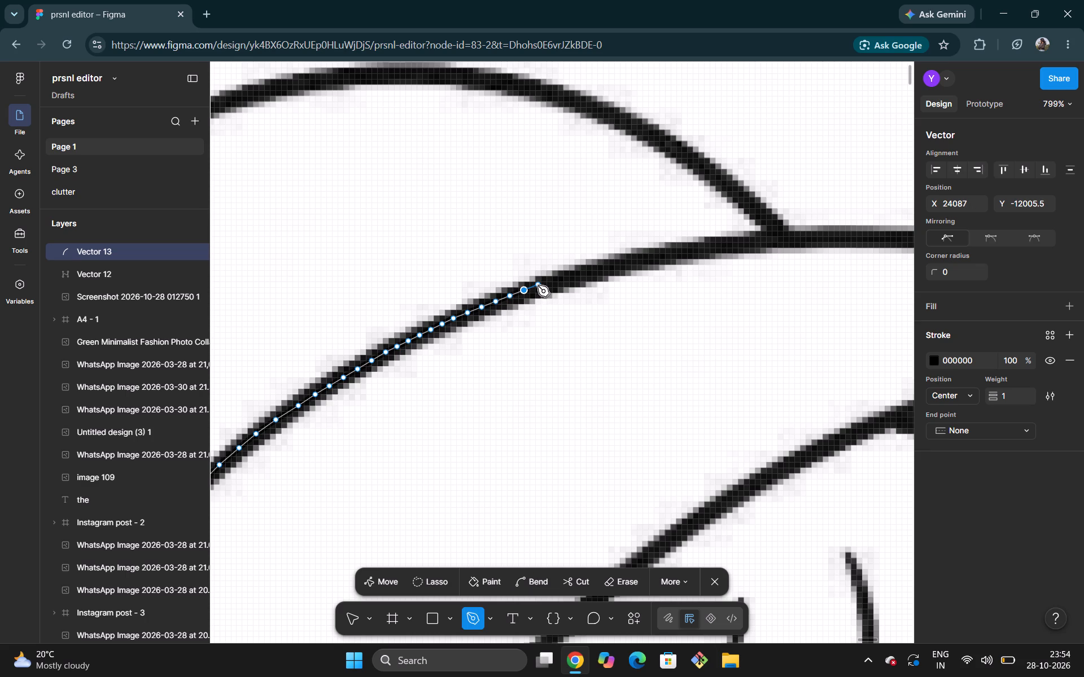
Trace five more Pen points along the flattening brim line, to about X 24104, Y -12011.
{"action": "left_click", "coordinate": [540, 284]}
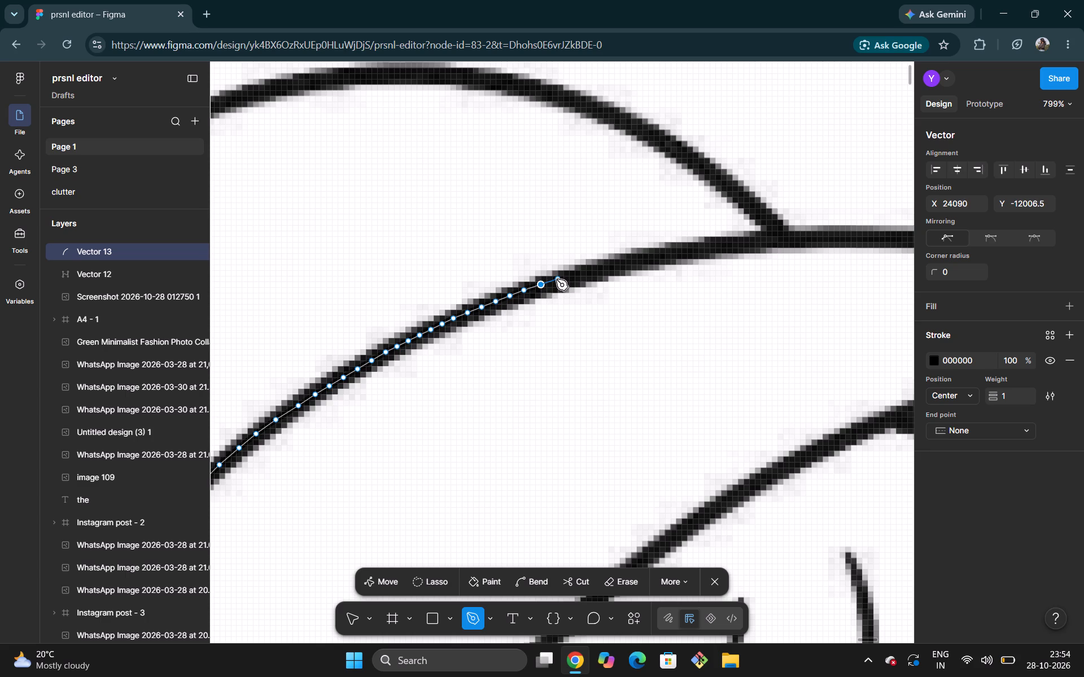
{"action": "left_click", "coordinate": [557, 279]}
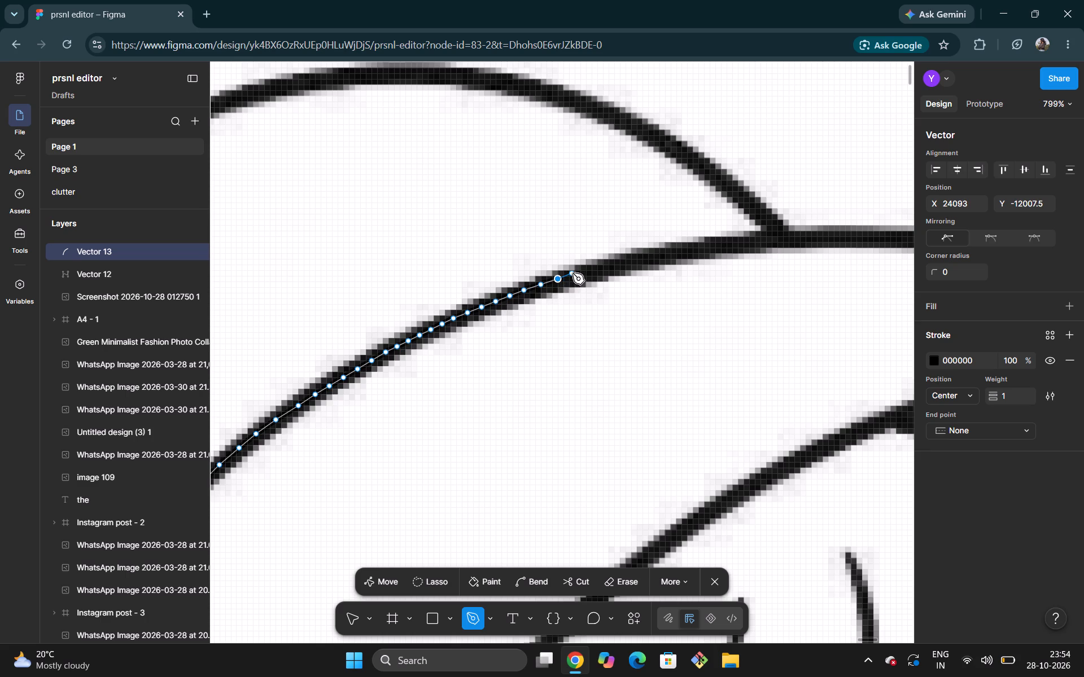
{"action": "left_click", "coordinate": [575, 273]}
{"action": "left_click", "coordinate": [599, 265]}
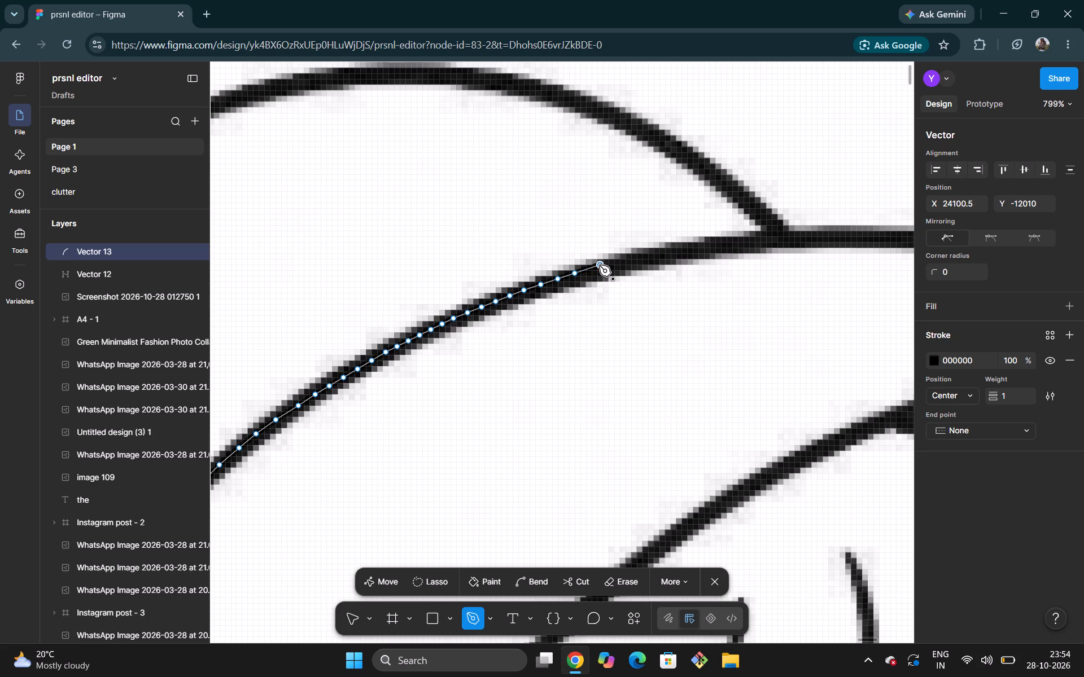
{"action": "left_click", "coordinate": [618, 259]}
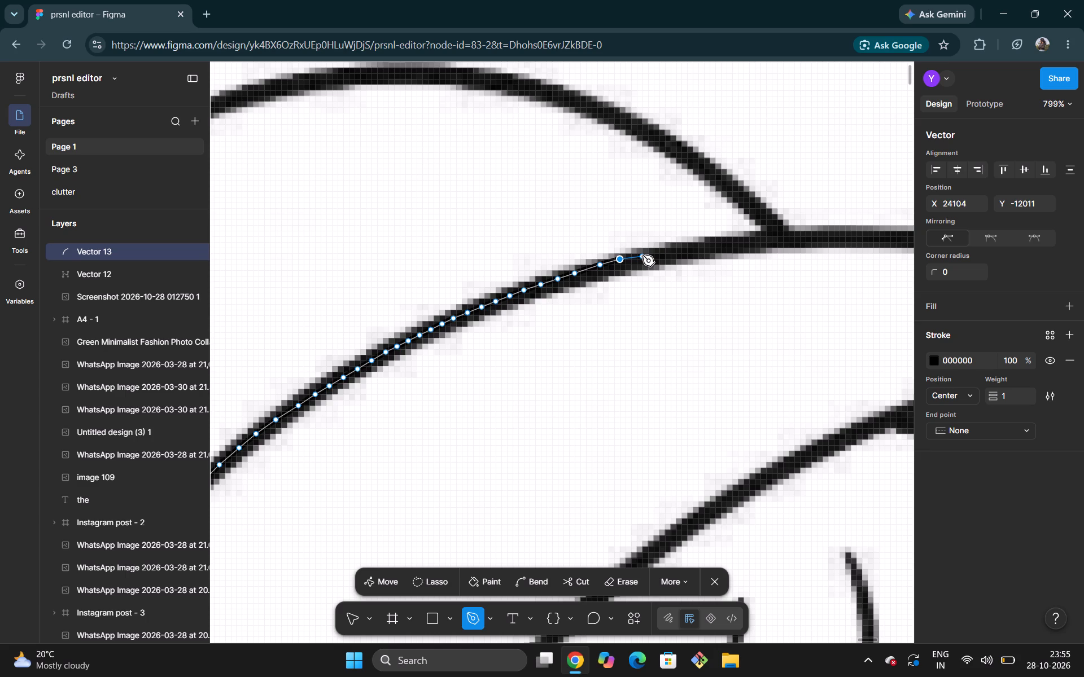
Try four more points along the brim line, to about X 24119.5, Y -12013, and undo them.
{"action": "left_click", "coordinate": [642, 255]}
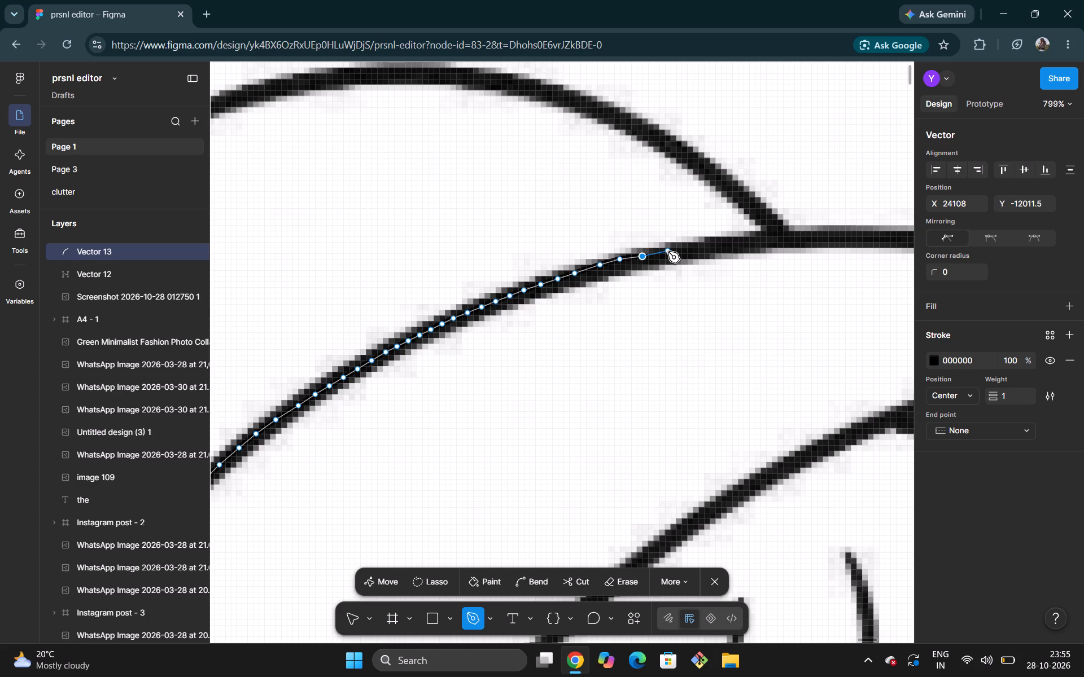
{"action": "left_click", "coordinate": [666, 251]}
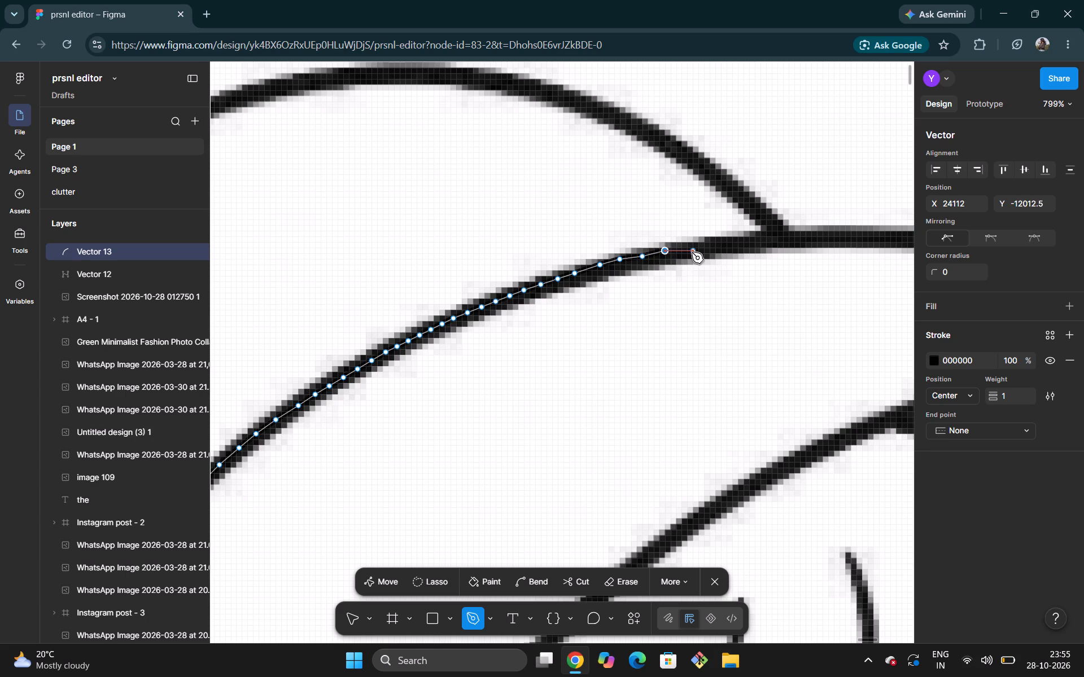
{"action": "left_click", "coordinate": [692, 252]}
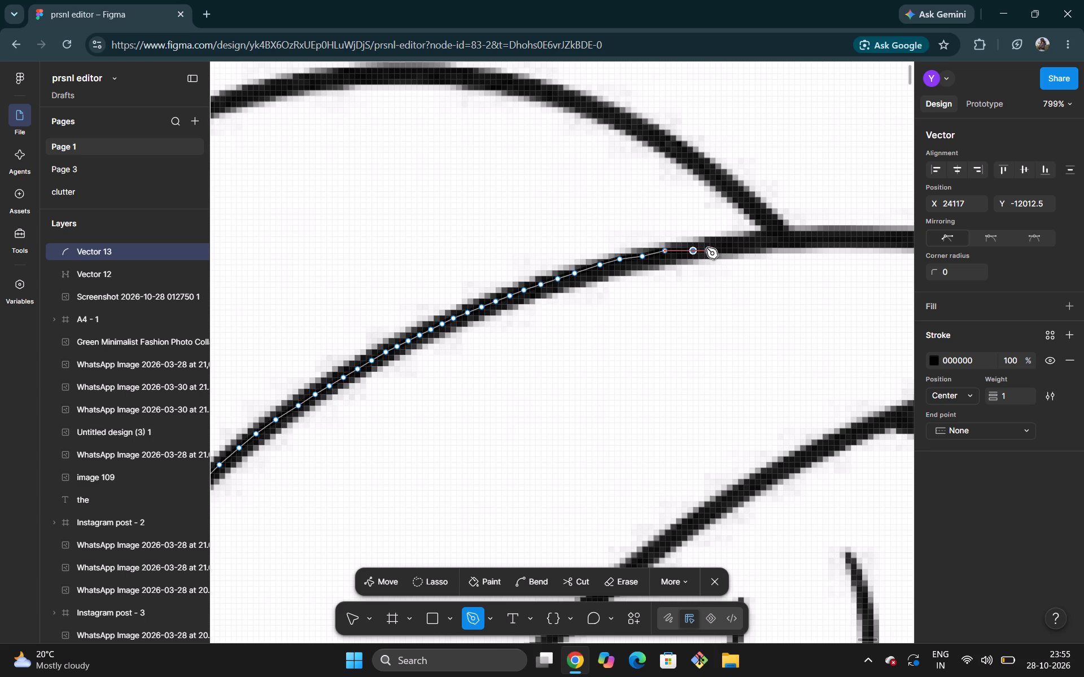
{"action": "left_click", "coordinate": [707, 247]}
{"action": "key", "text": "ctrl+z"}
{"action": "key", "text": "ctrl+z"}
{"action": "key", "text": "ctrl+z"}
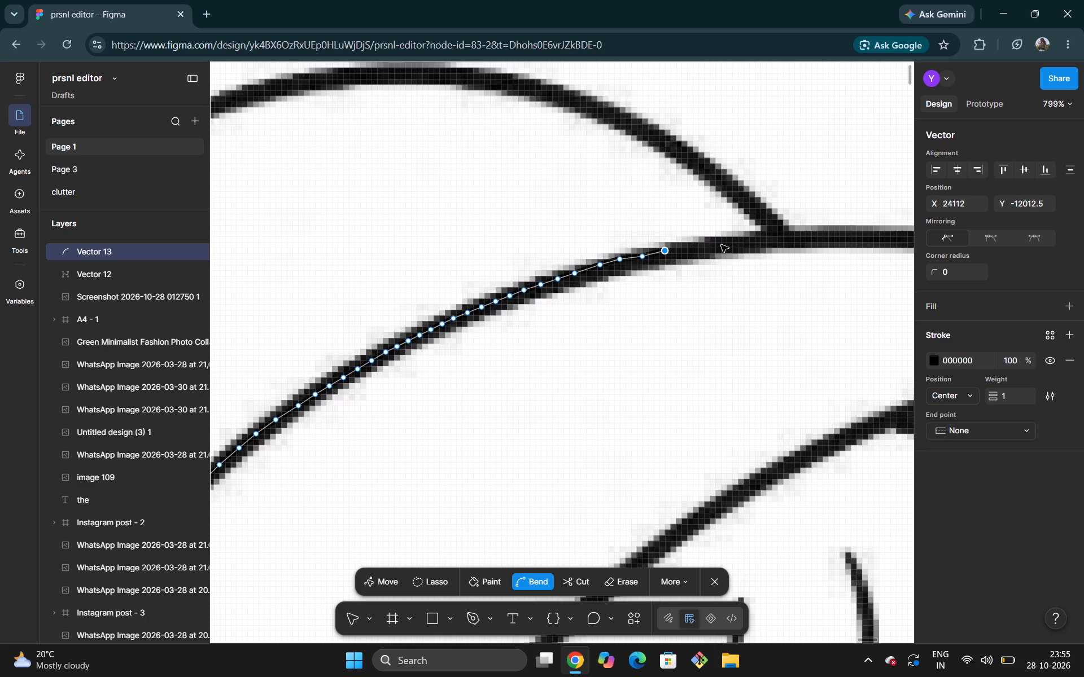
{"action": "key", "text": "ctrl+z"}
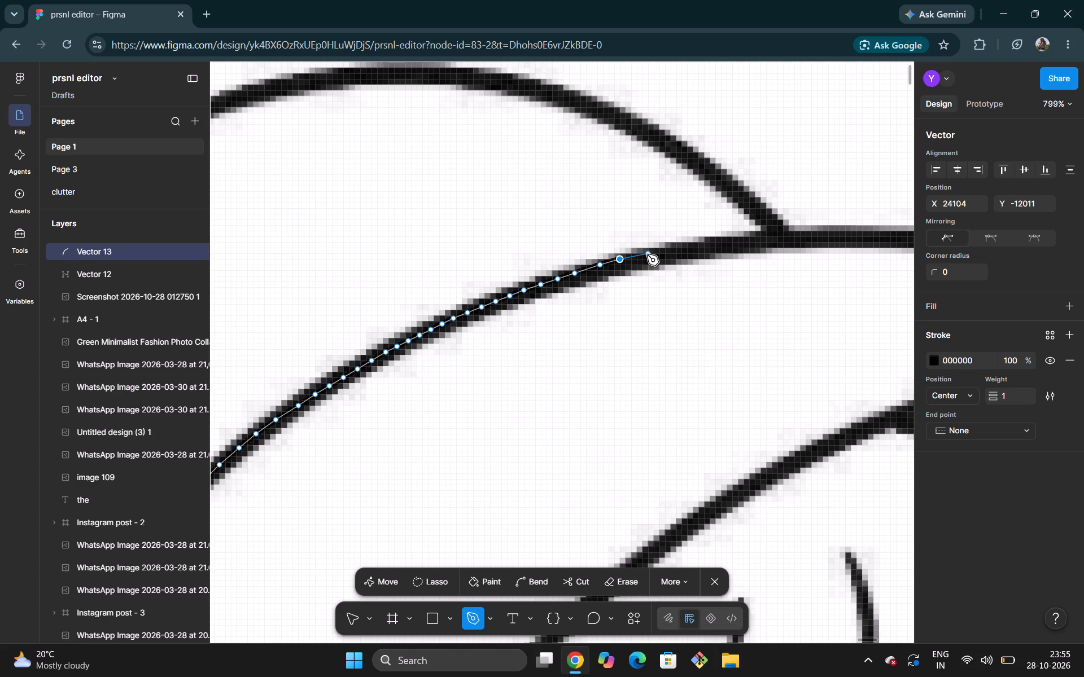
Trace six points along the brim line to its junction with the upper arc, at about X 24133.5, Y -12015.
{"action": "left_click", "coordinate": [647, 254]}
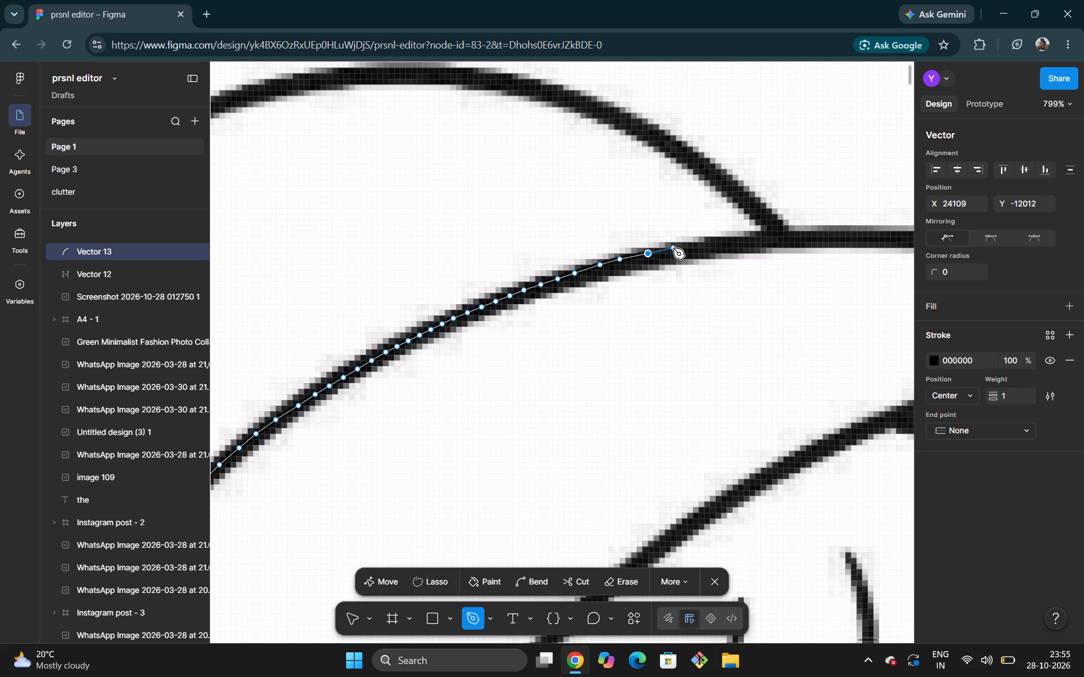
{"action": "left_click", "coordinate": [674, 249]}
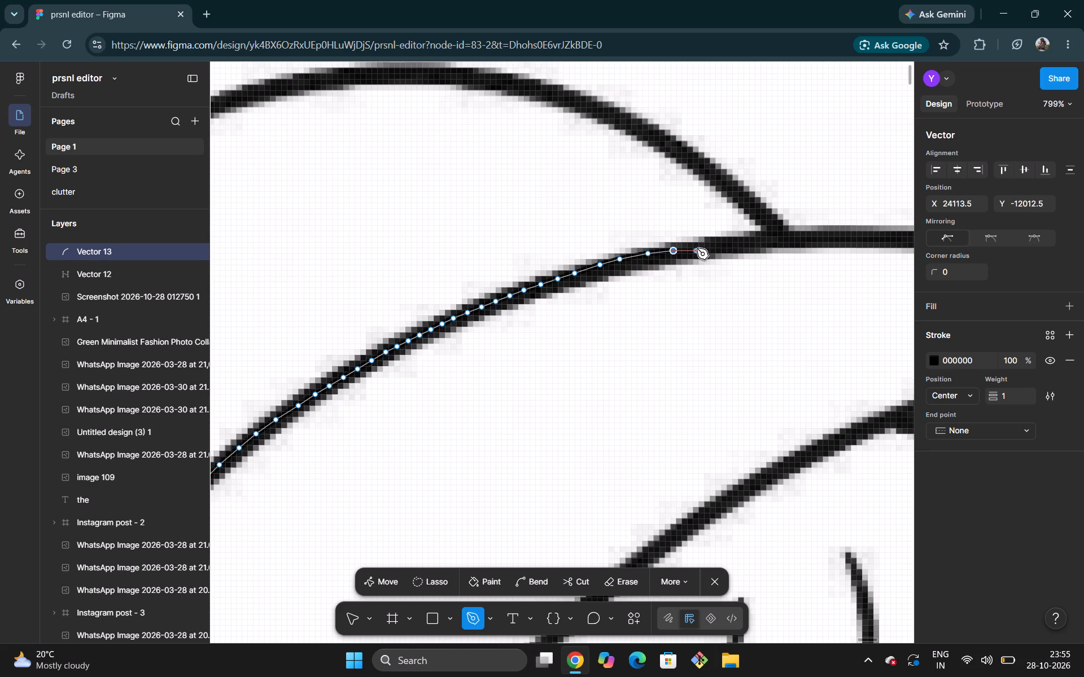
{"action": "left_click", "coordinate": [700, 245]}
{"action": "left_click", "coordinate": [729, 241]}
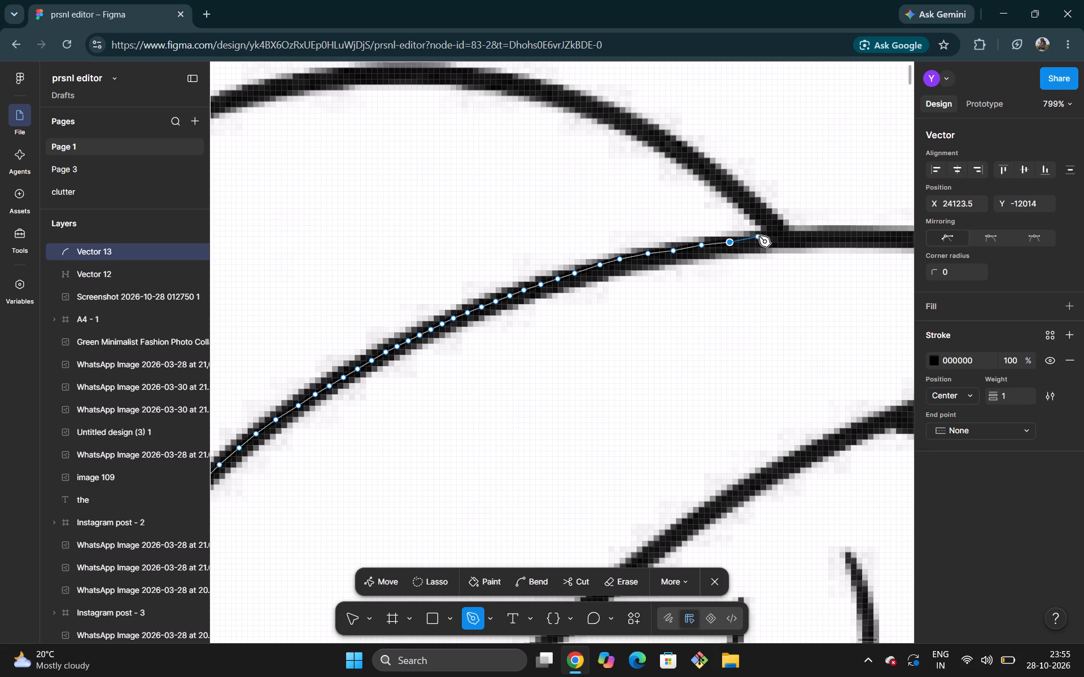
{"action": "left_click", "coordinate": [759, 236]}
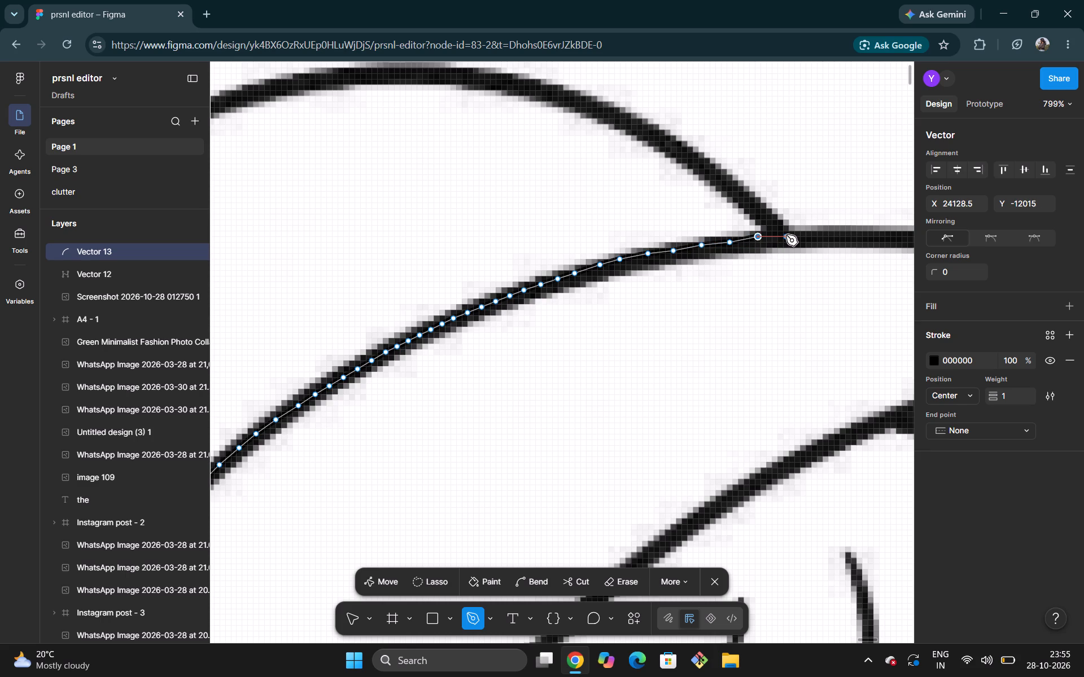
{"action": "left_click", "coordinate": [786, 235]}
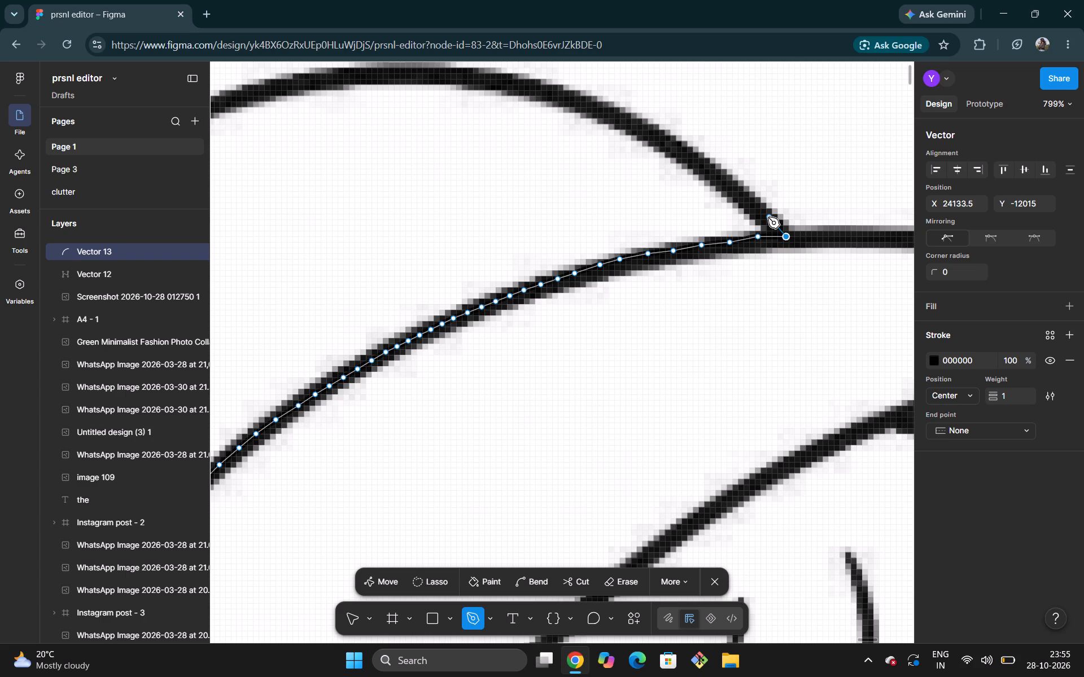
Trace nine Pen points from the brim junction up along the upper arc, to about X 24111.5, Y -12032.
{"action": "left_click", "coordinate": [768, 217]}
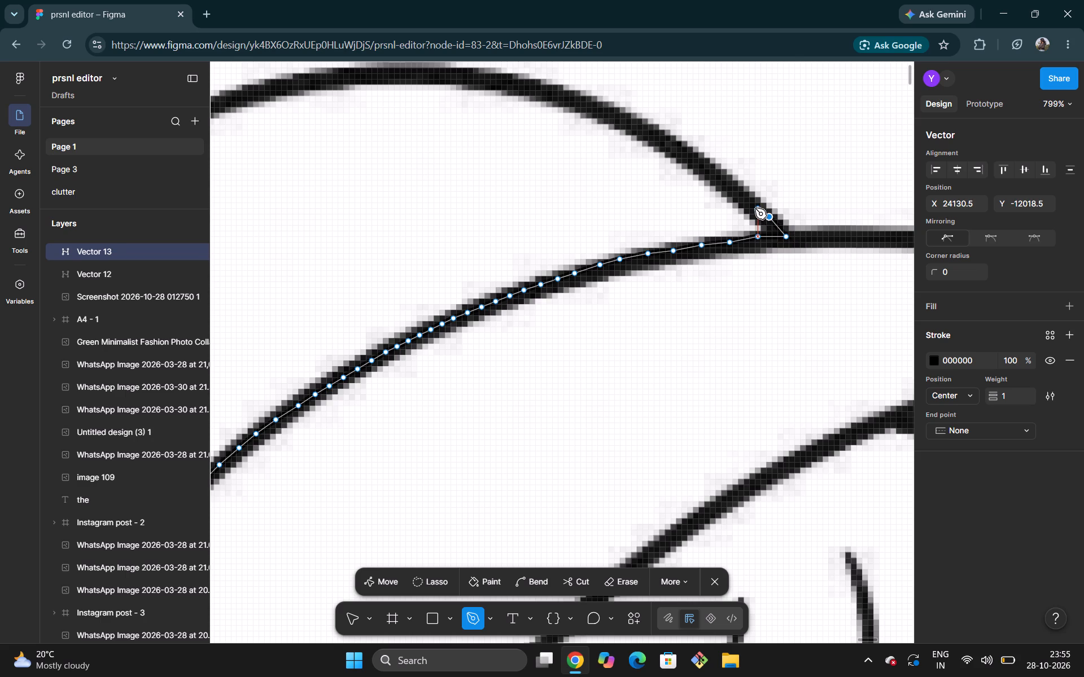
{"action": "left_click", "coordinate": [751, 203]}
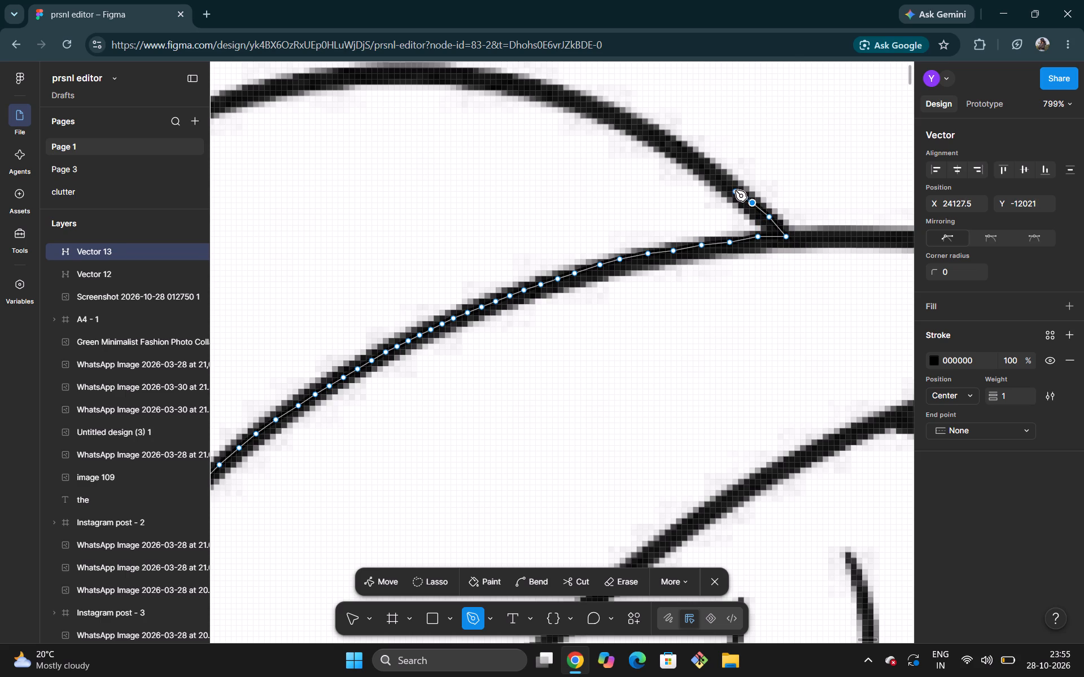
{"action": "left_click", "coordinate": [735, 190]}
{"action": "left_click", "coordinate": [720, 179]}
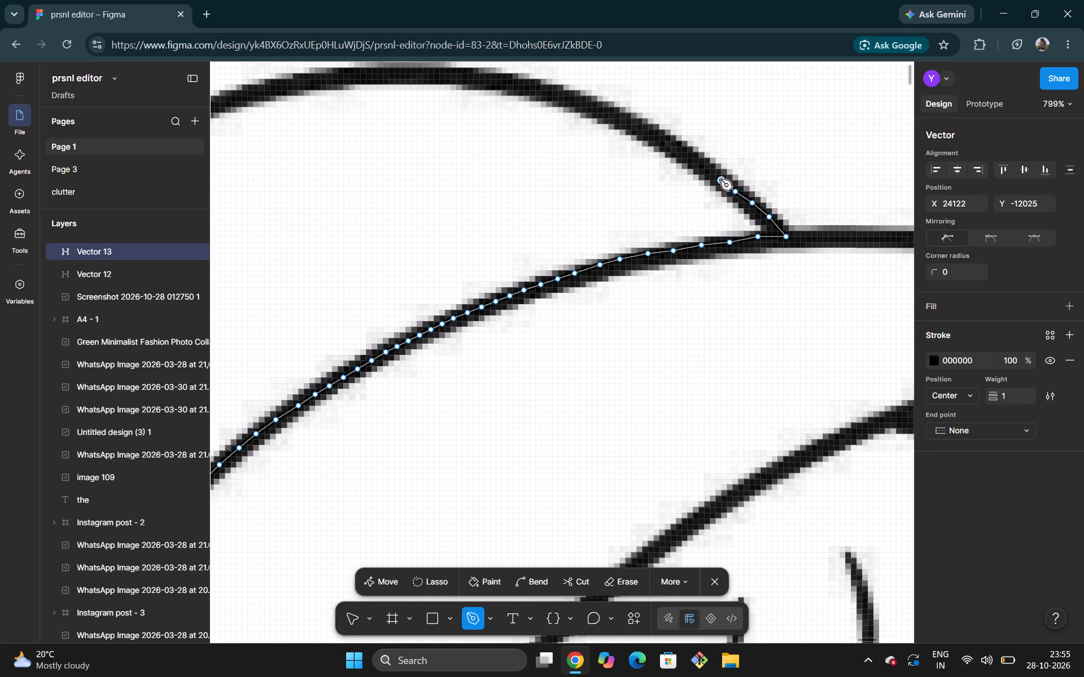
{"action": "left_click", "coordinate": [709, 172]}
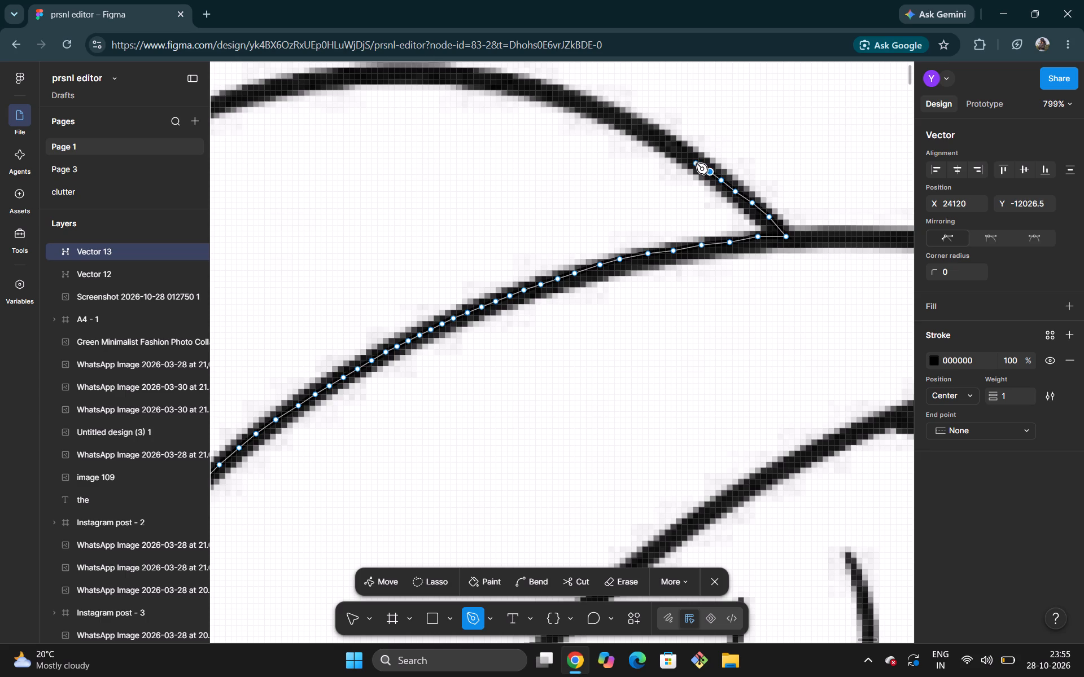
{"action": "left_click", "coordinate": [696, 163]}
{"action": "left_click", "coordinate": [685, 155]}
{"action": "left_click", "coordinate": [673, 147]}
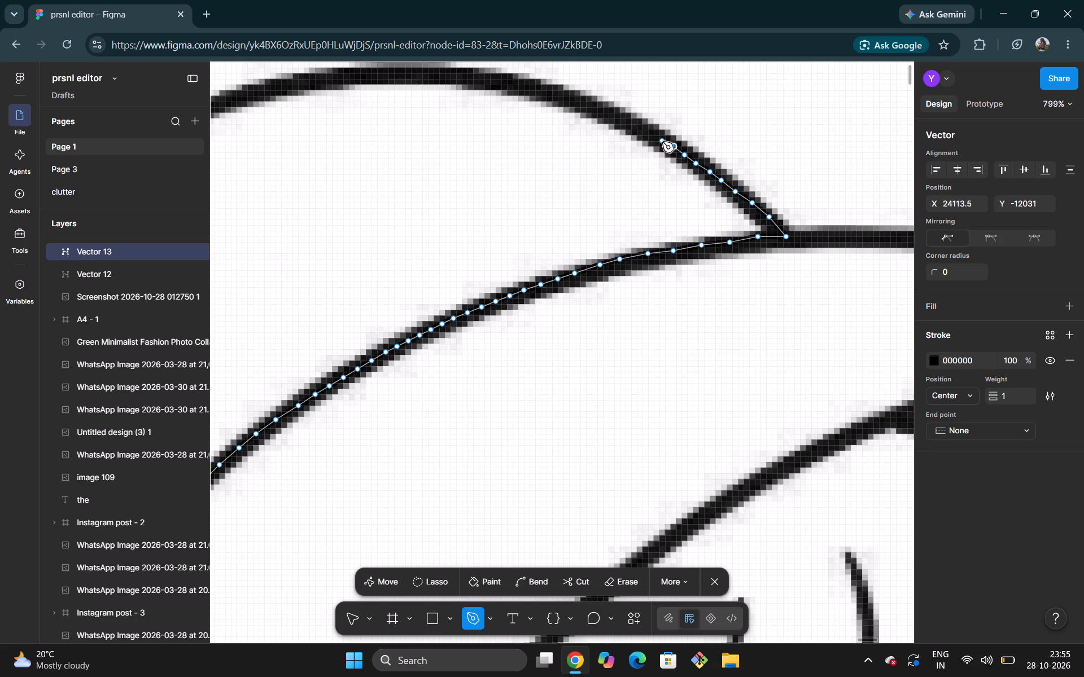
{"action": "left_click", "coordinate": [662, 141]}
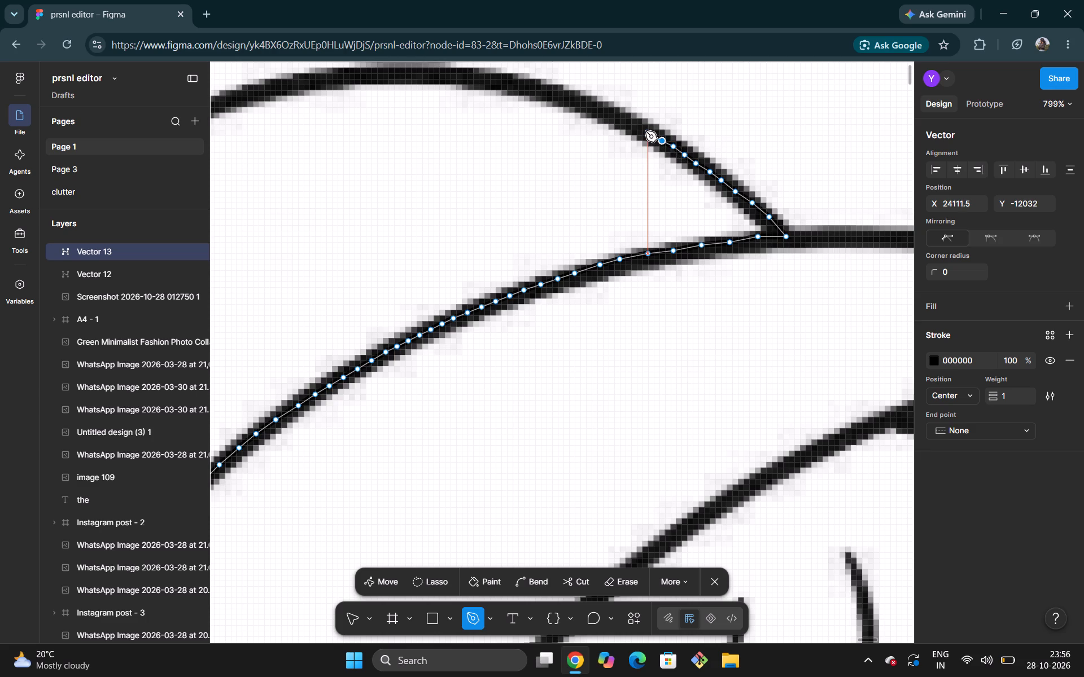
Continue the path with nine more points along the upper arc toward its crest, to about X 24080, Y -12043.5.
{"action": "left_click", "coordinate": [645, 131]}
{"action": "left_click", "coordinate": [627, 121]}
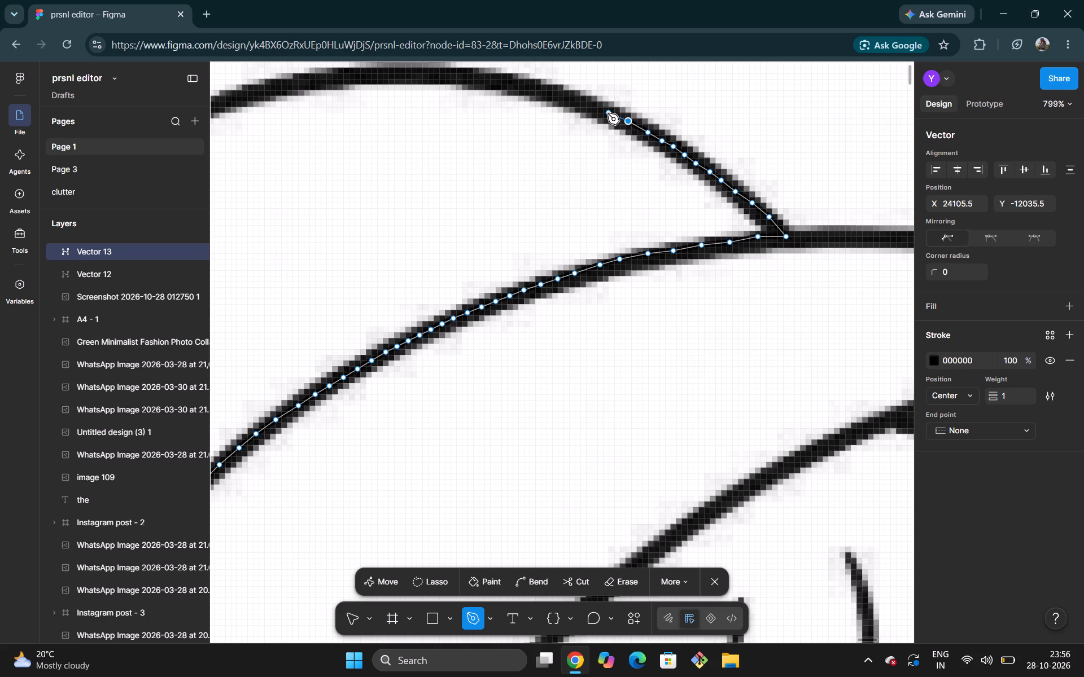
{"action": "left_click", "coordinate": [607, 113]}
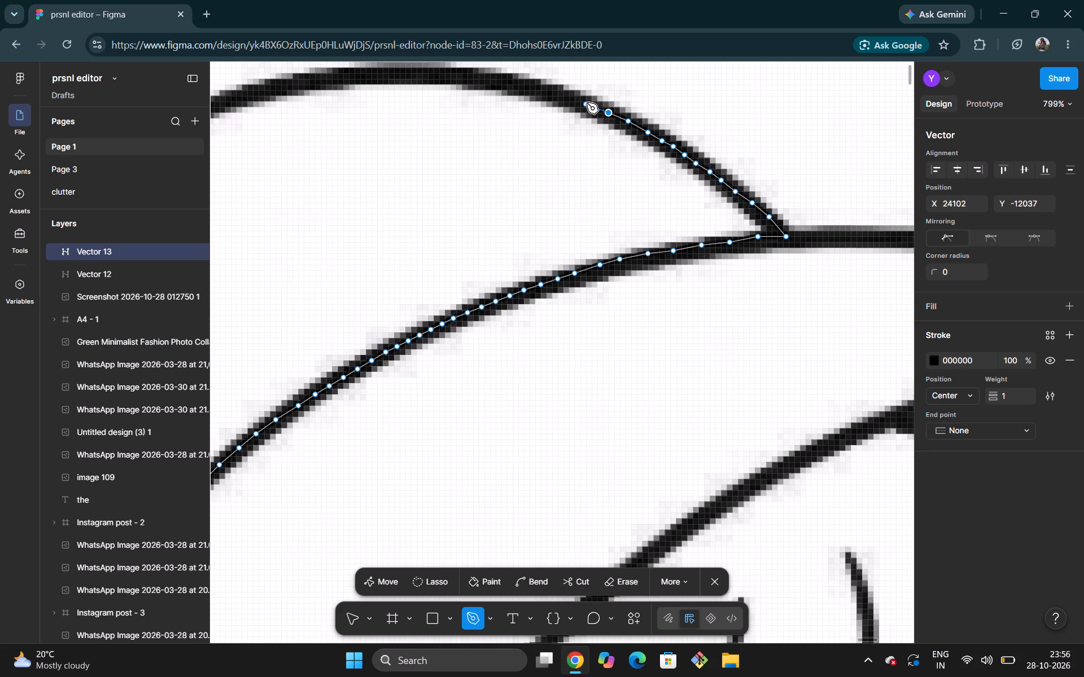
{"action": "left_click", "coordinate": [588, 103]}
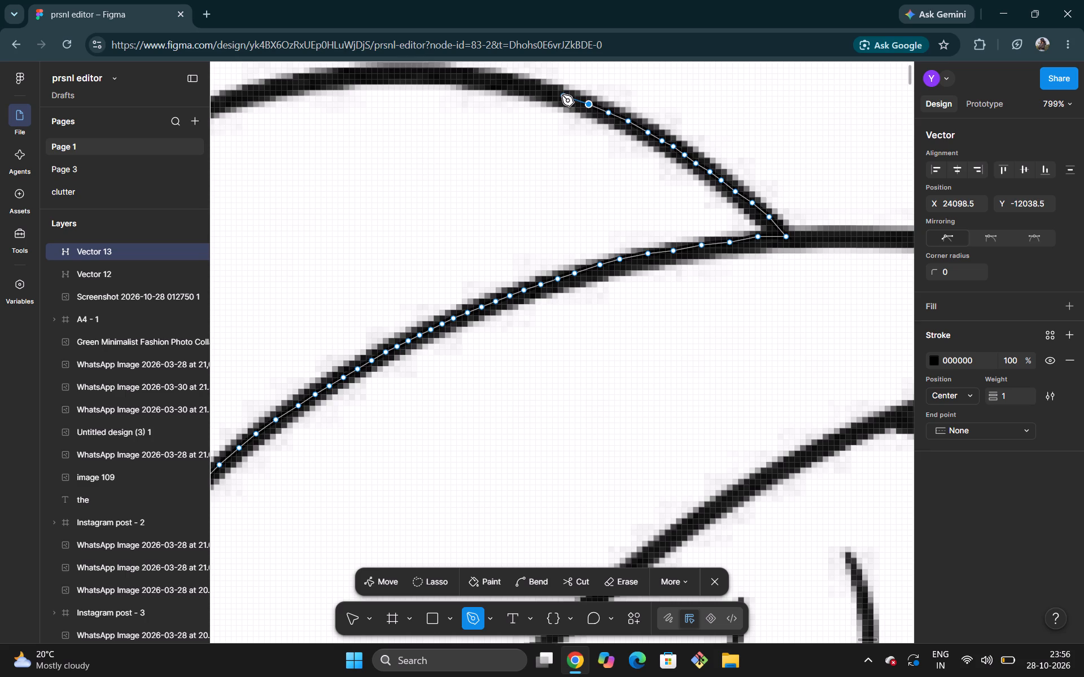
{"action": "left_click", "coordinate": [562, 95]}
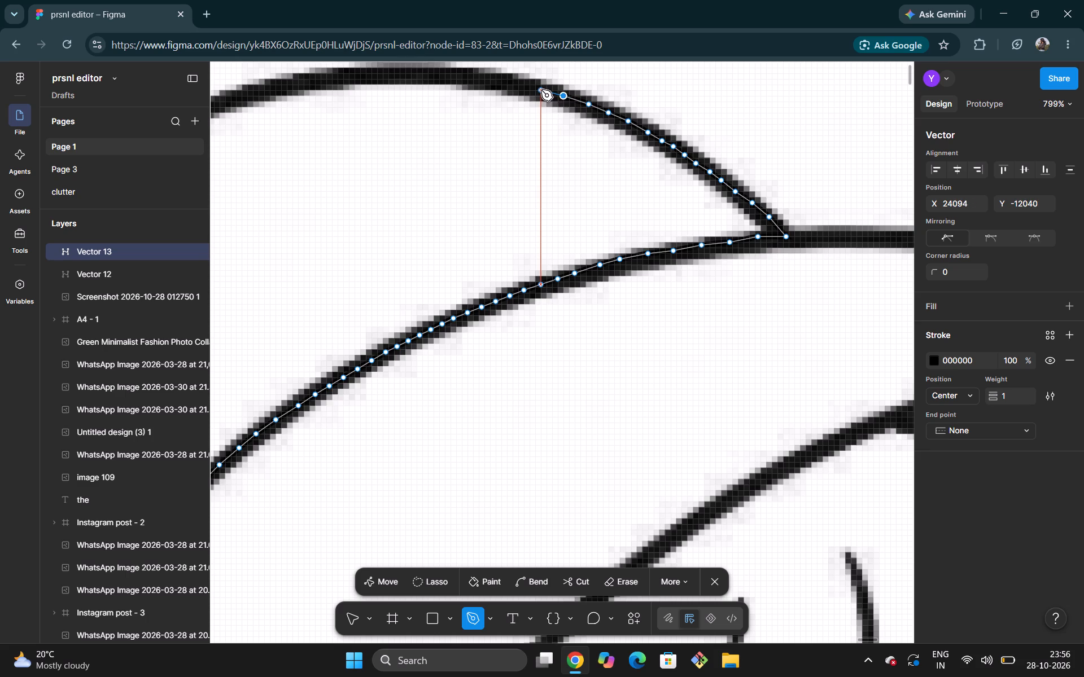
{"action": "left_click", "coordinate": [541, 90]}
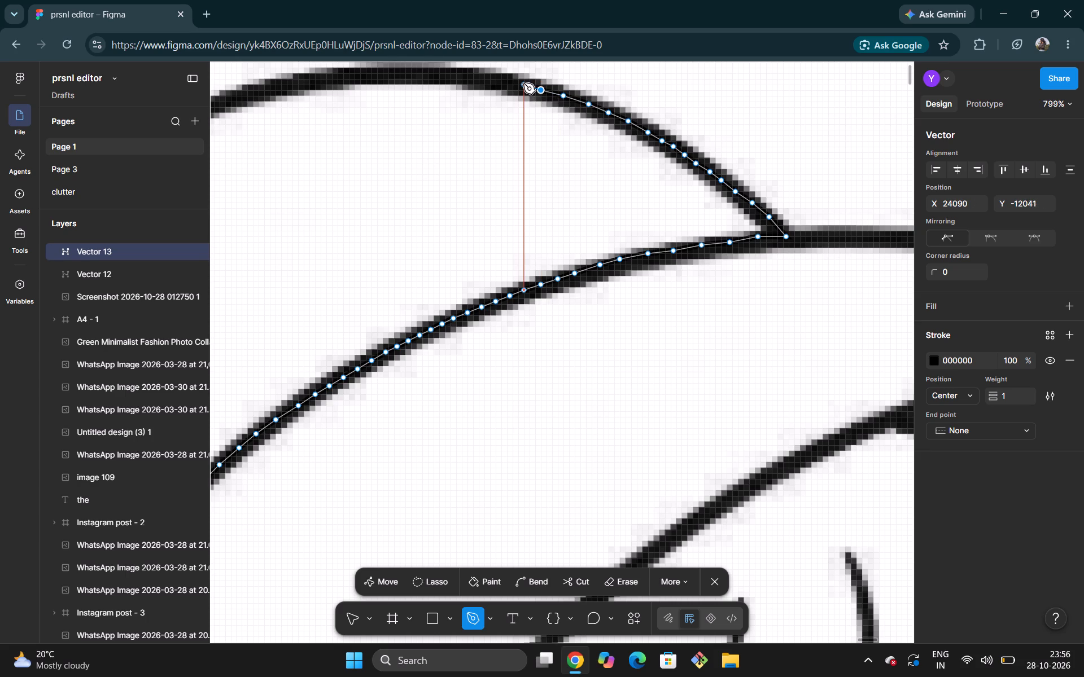
{"action": "left_click", "coordinate": [523, 83]}
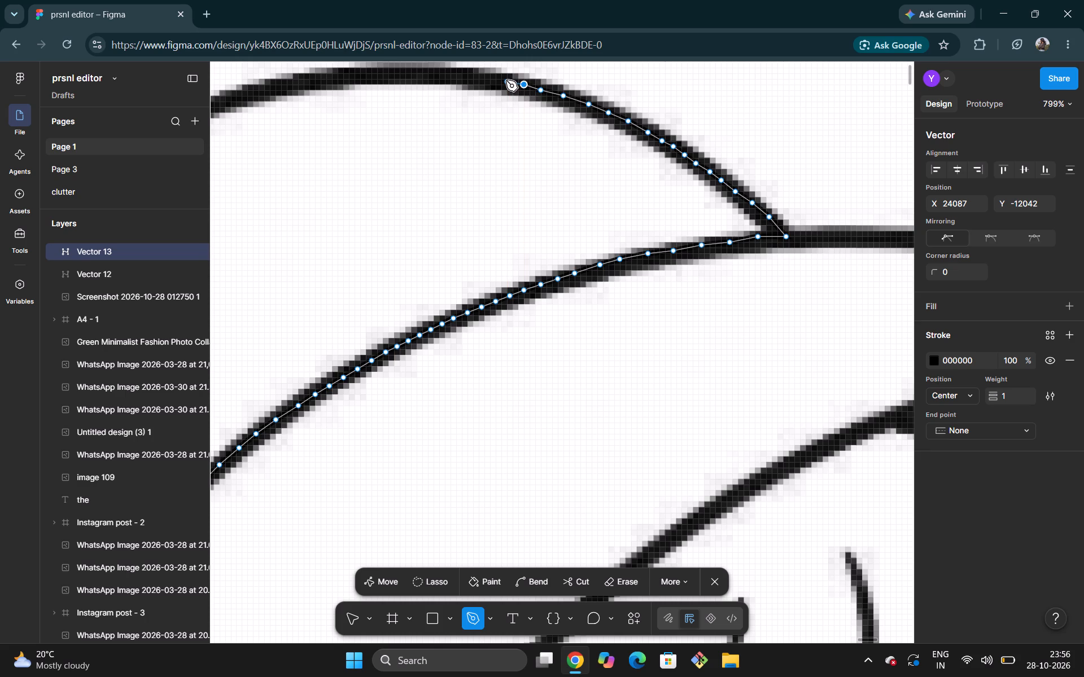
{"action": "left_click", "coordinate": [506, 80]}
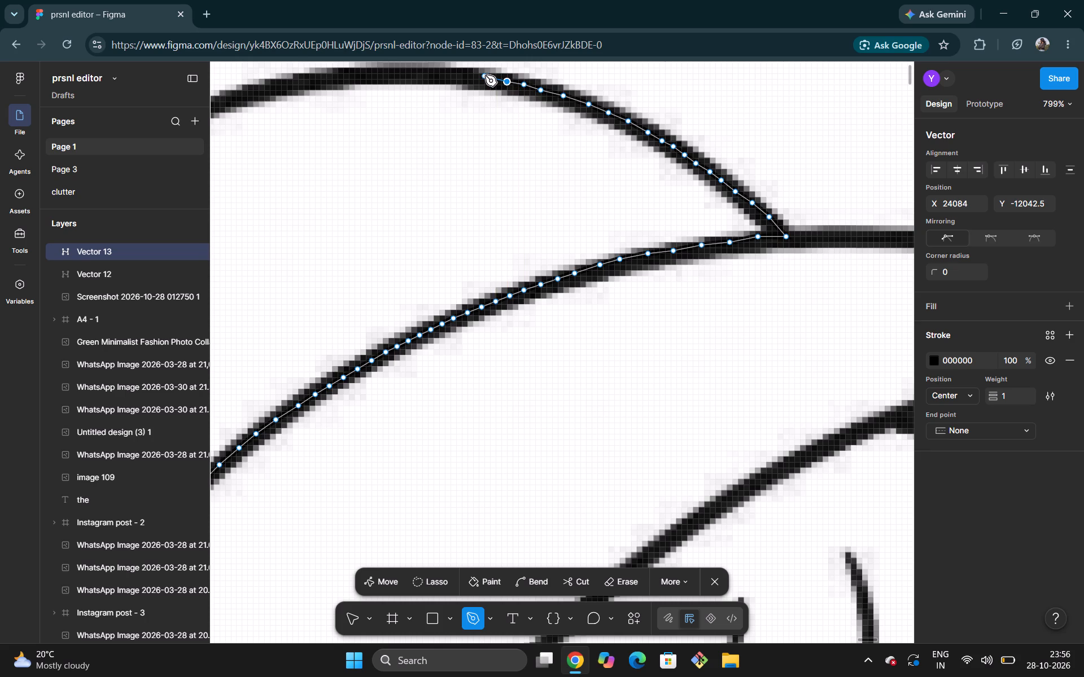
{"action": "left_click", "coordinate": [485, 75]}
Trace three points across the arc's flat crest, redoing the second one, to about X 24052, Y -12043.5.
{"action": "scroll", "coordinate": [462, 70], "scroll_direction": "up", "scroll_amount": 1}
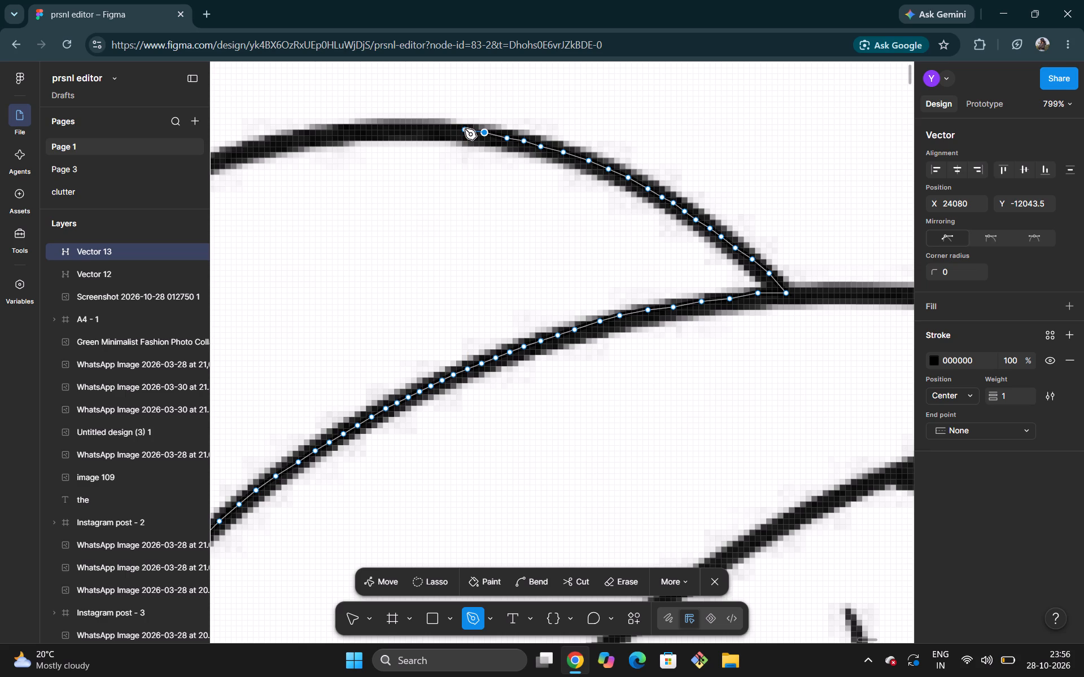
{"action": "left_click", "coordinate": [465, 129]}
{"action": "left_click", "coordinate": [339, 131]}
{"action": "key", "text": "ctrl+z"}
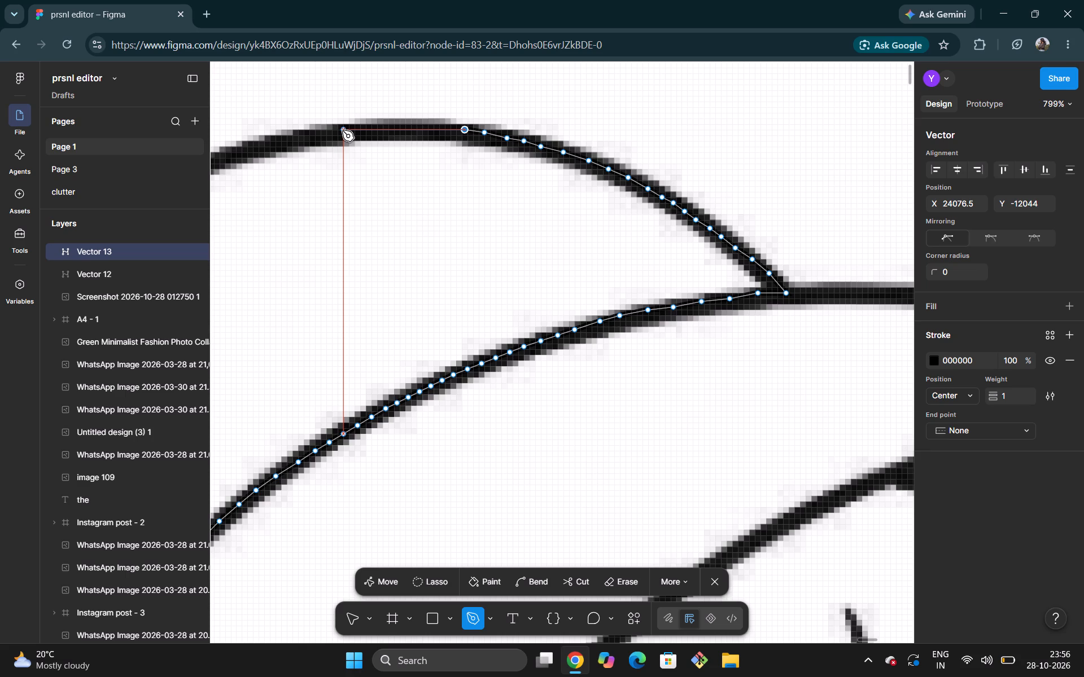
{"action": "left_click", "coordinate": [342, 130]}
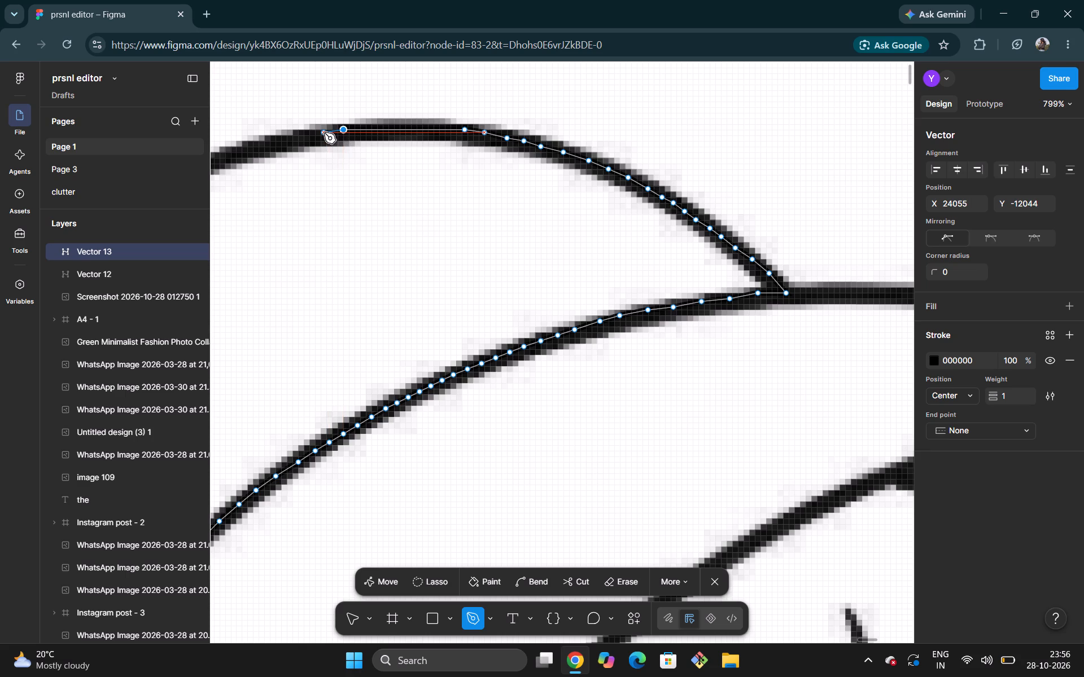
{"action": "left_click", "coordinate": [325, 133]}
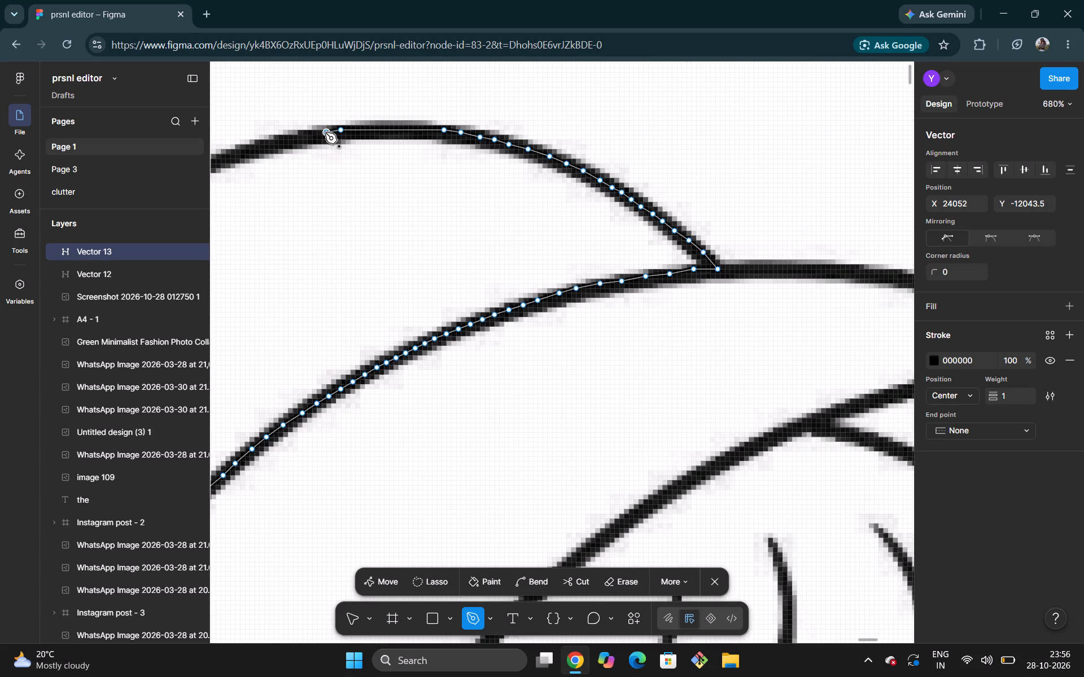
Add three points just past the arc's crest, redoing the third one, to about X 24045, Y -12042.
{"action": "scroll", "coordinate": [325, 133], "scroll_direction": "right", "scroll_amount": 2}
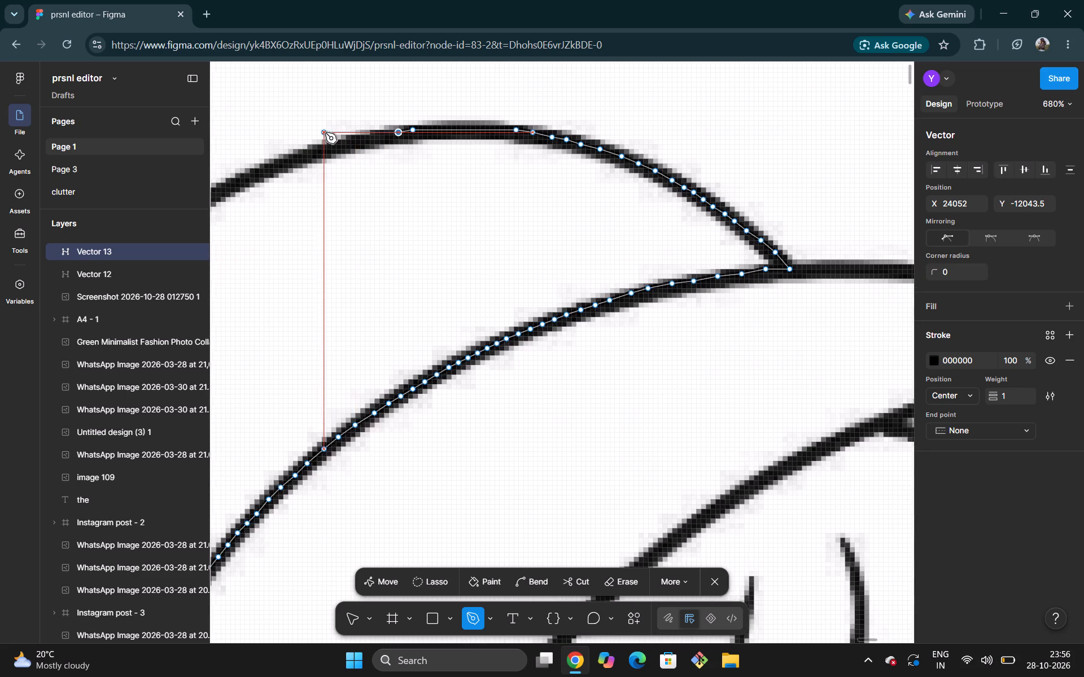
{"action": "scroll", "coordinate": [325, 133], "scroll_direction": "right", "scroll_amount": 3}
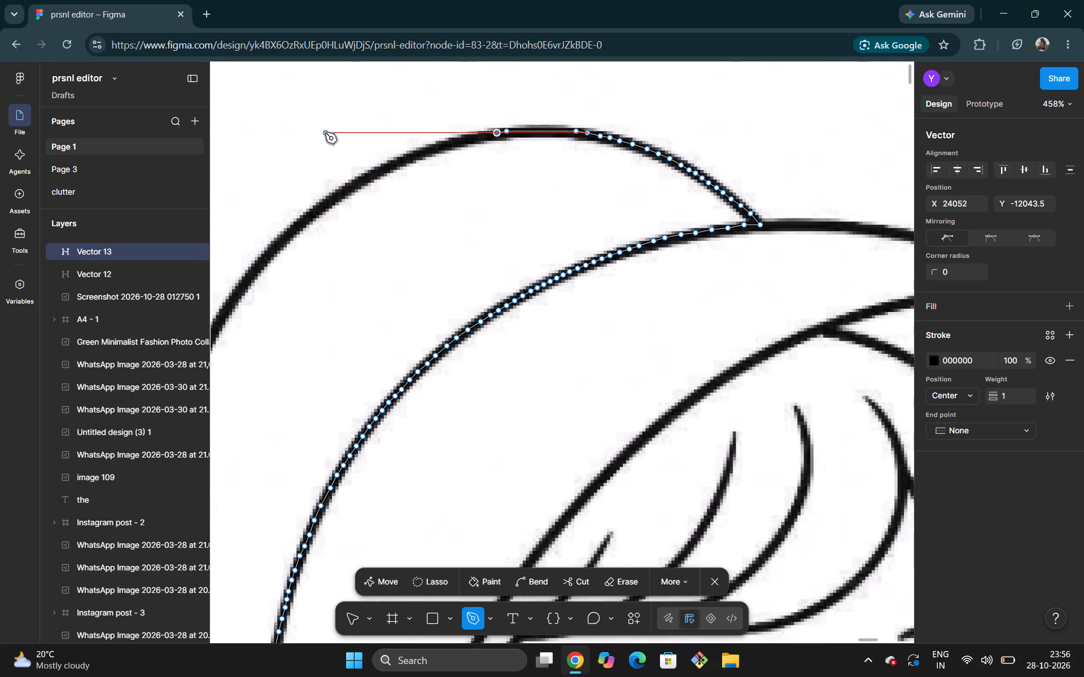
{"action": "scroll", "coordinate": [325, 133], "scroll_direction": "right", "scroll_amount": 1}
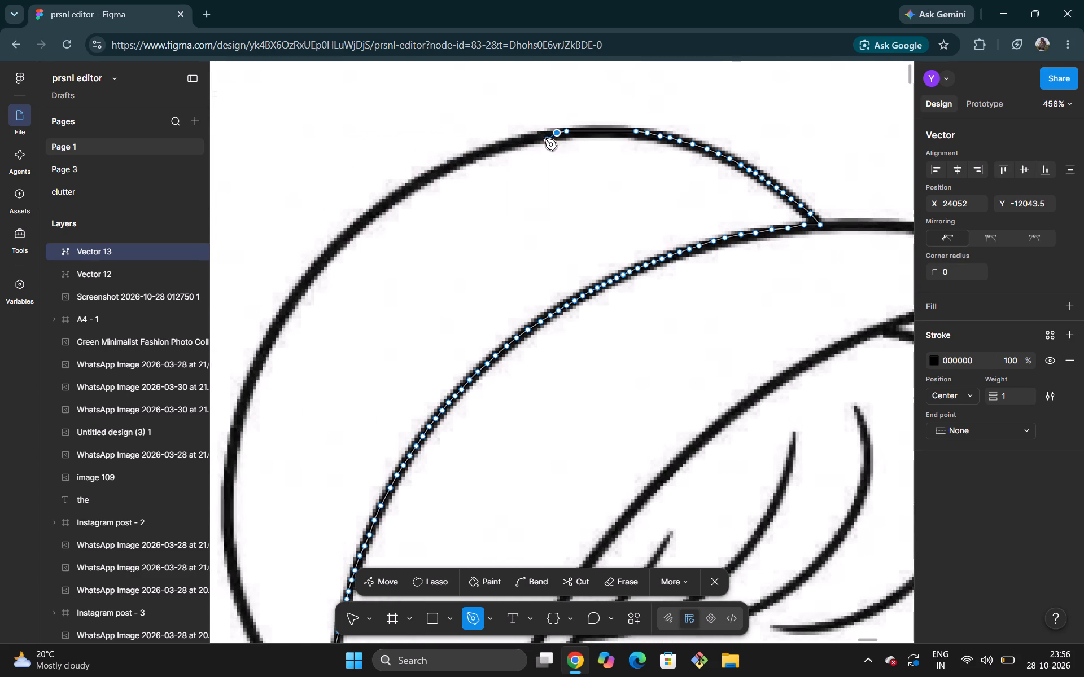
{"action": "scroll", "coordinate": [544, 136], "scroll_direction": "up", "scroll_amount": 1}
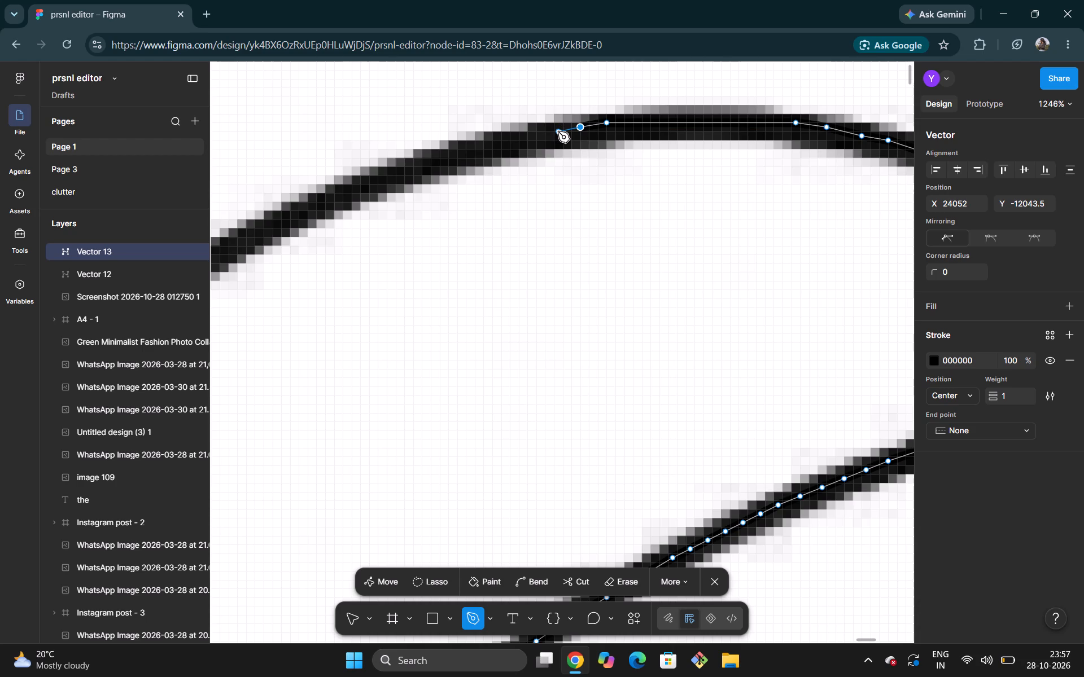
{"action": "left_click", "coordinate": [558, 131]}
{"action": "left_click", "coordinate": [535, 137]}
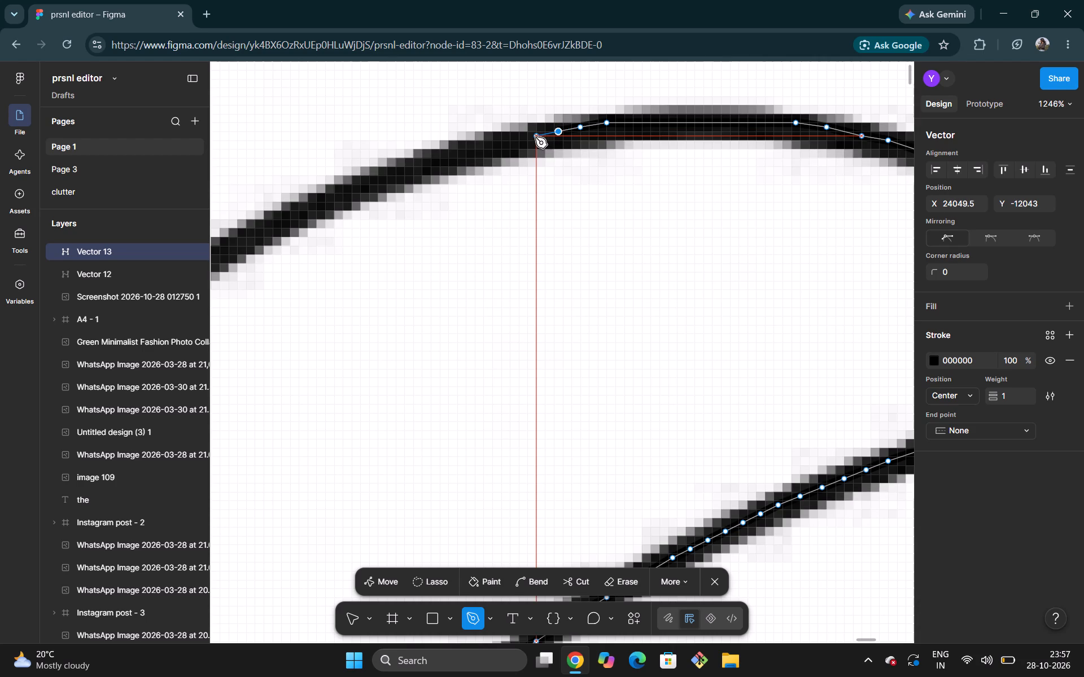
{"action": "left_click", "coordinate": [507, 142]}
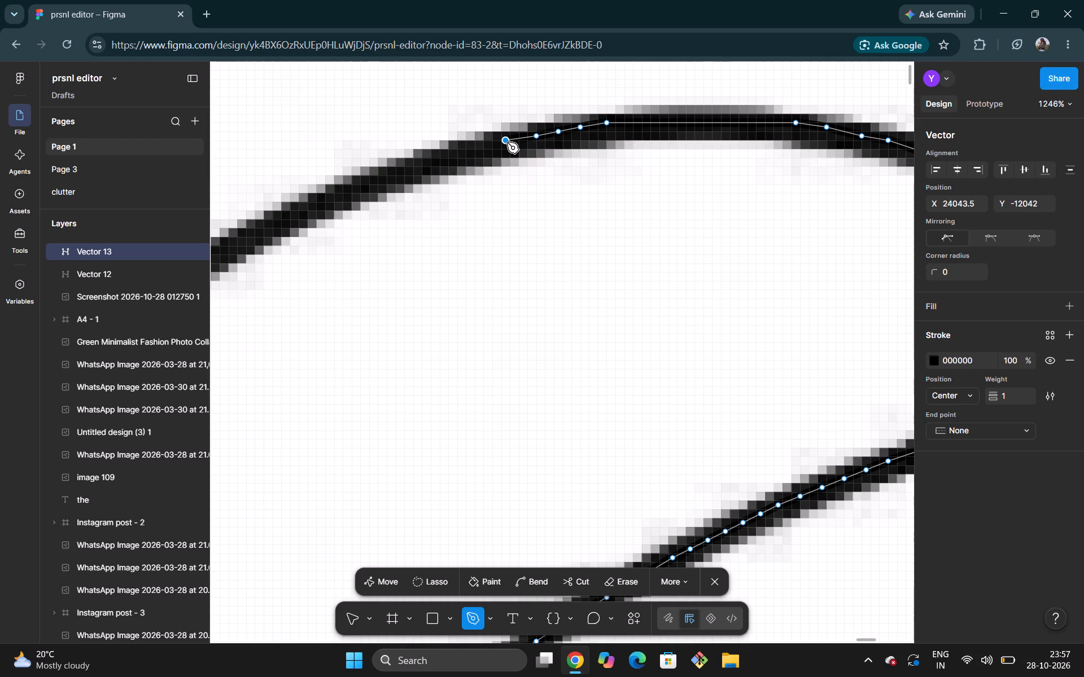
{"action": "key", "text": "ctrl+z"}
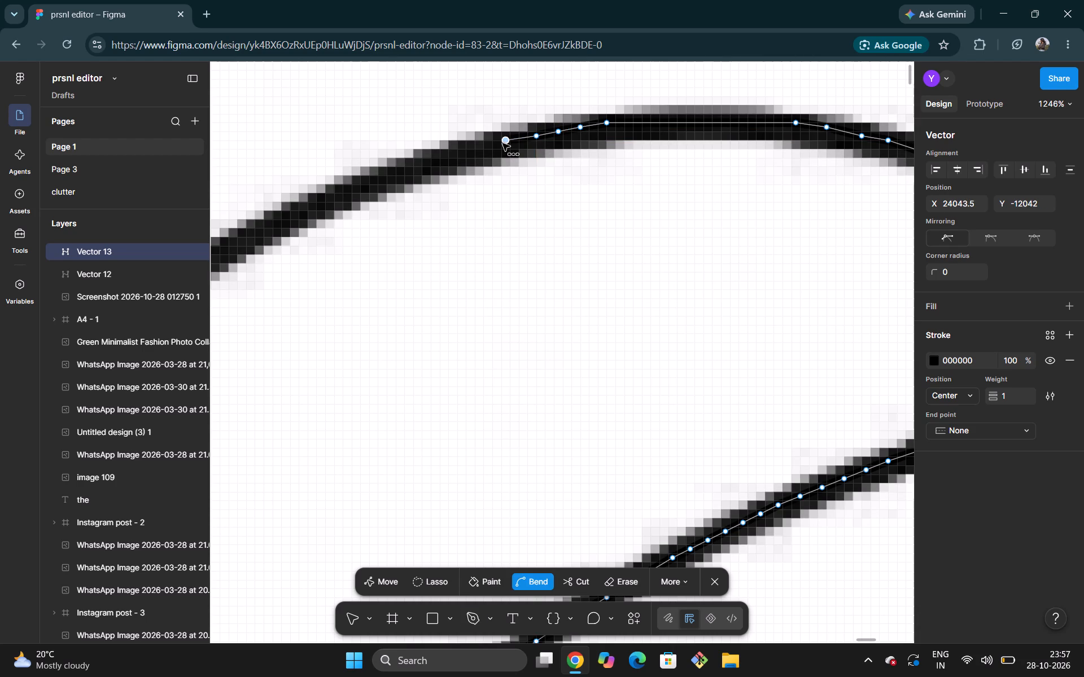
{"action": "left_click", "coordinate": [518, 143]}
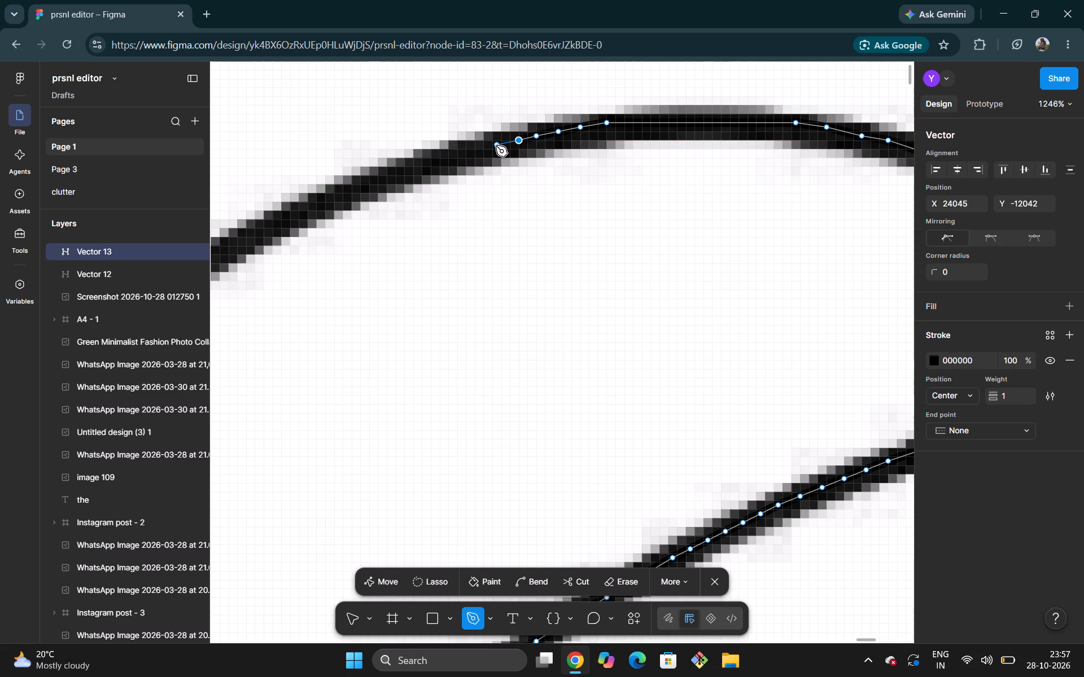
Trace six more points down the far side of the arc, to about X 24029.5, Y -12038.
{"action": "left_click", "coordinate": [495, 146]}
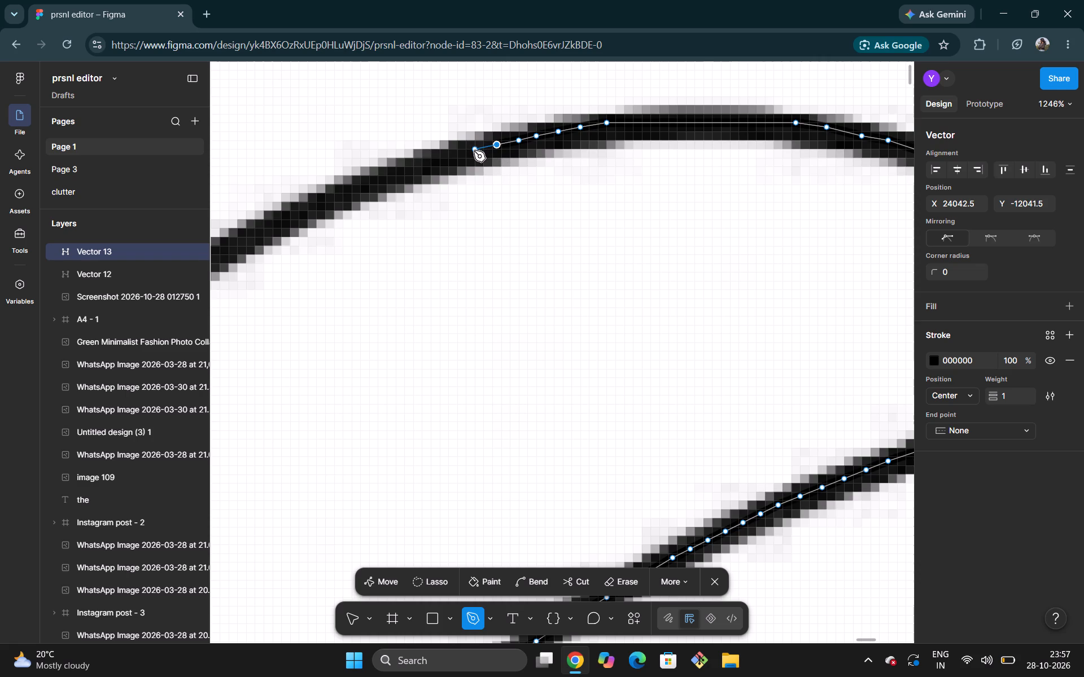
{"action": "left_click", "coordinate": [474, 151]}
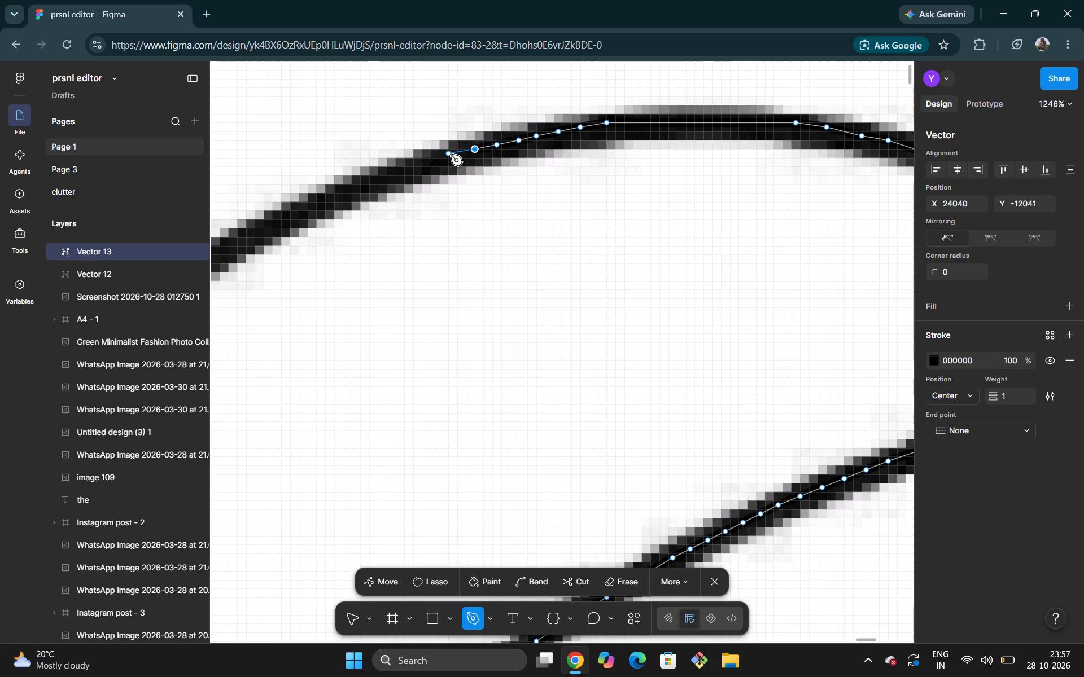
{"action": "left_click", "coordinate": [451, 155]}
{"action": "left_click", "coordinate": [422, 162]}
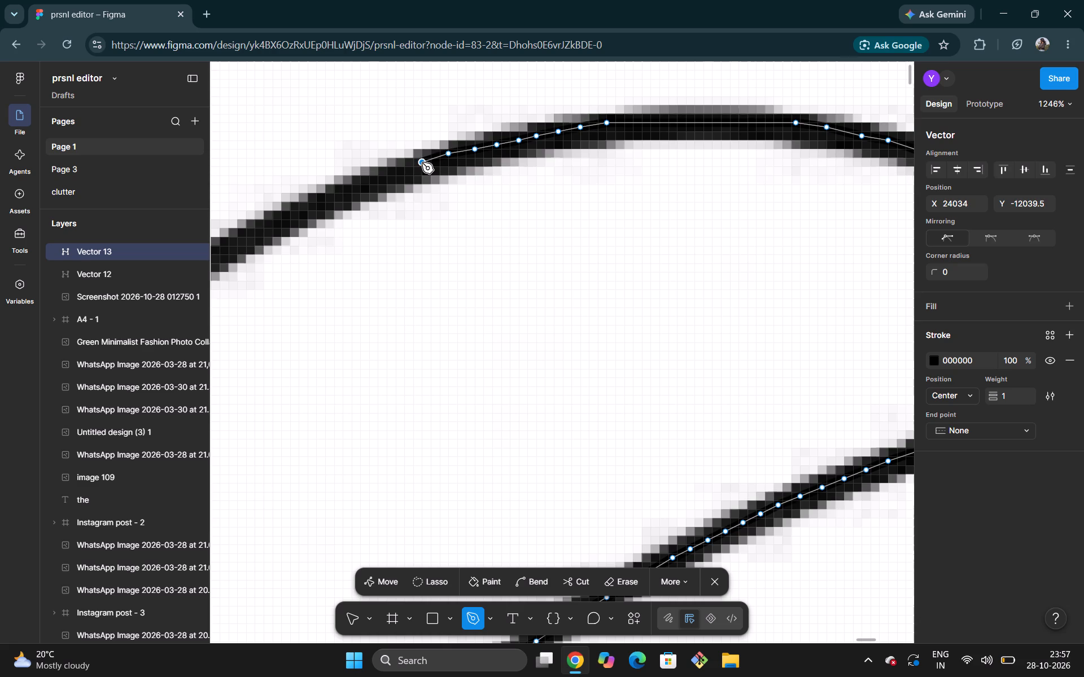
{"action": "left_click", "coordinate": [401, 170]}
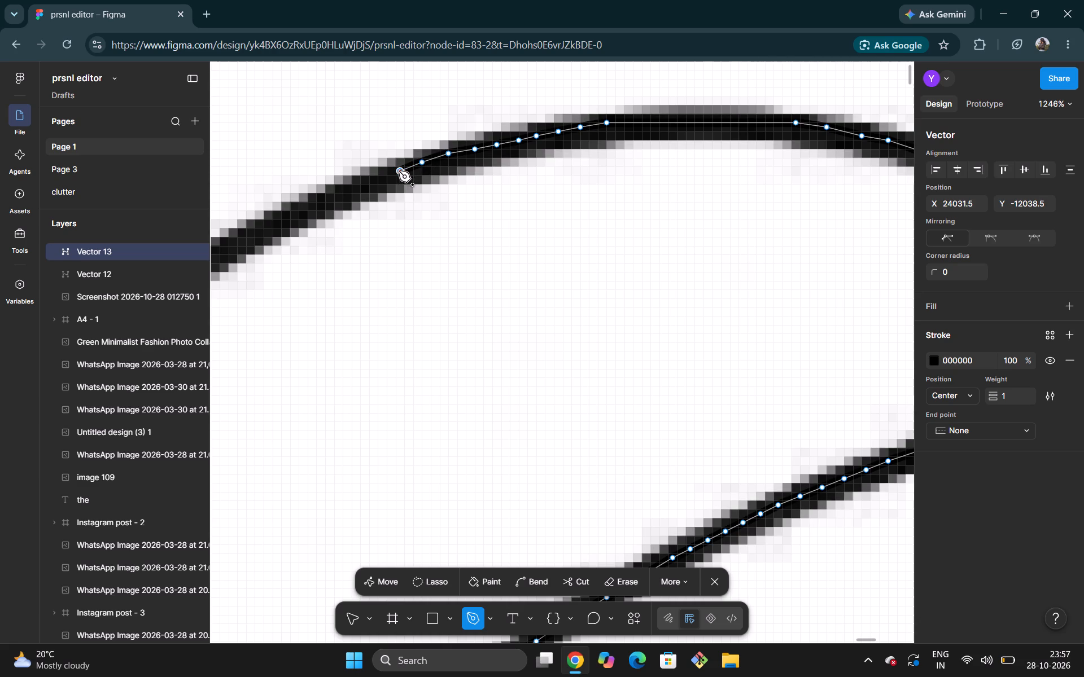
{"action": "left_click", "coordinate": [382, 177]}
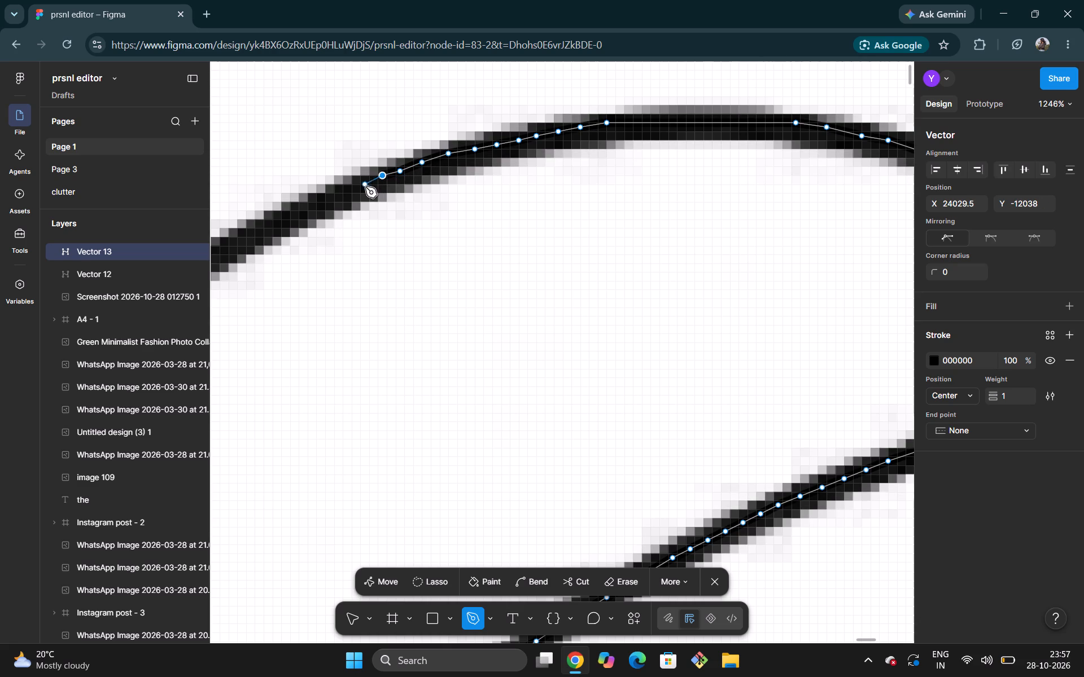
Add five points down the far side of the hat's upper arc, redoing the first one, to about X 24017, Y -12032.5.
{"action": "left_click", "coordinate": [361, 188]}
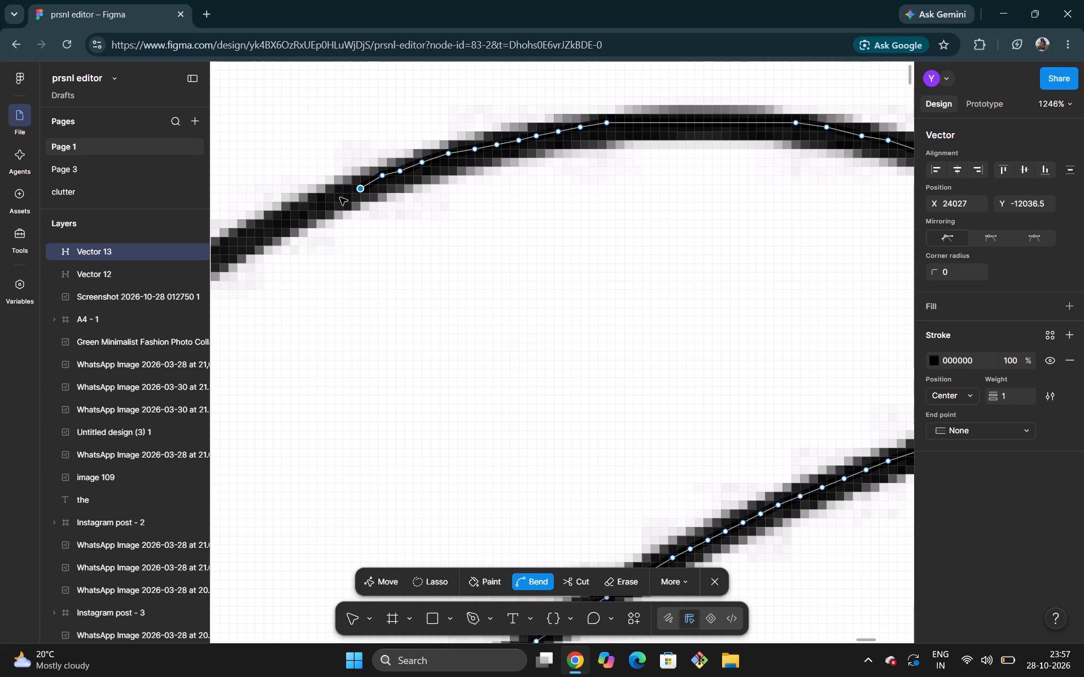
{"action": "key", "text": "ctrl+z"}
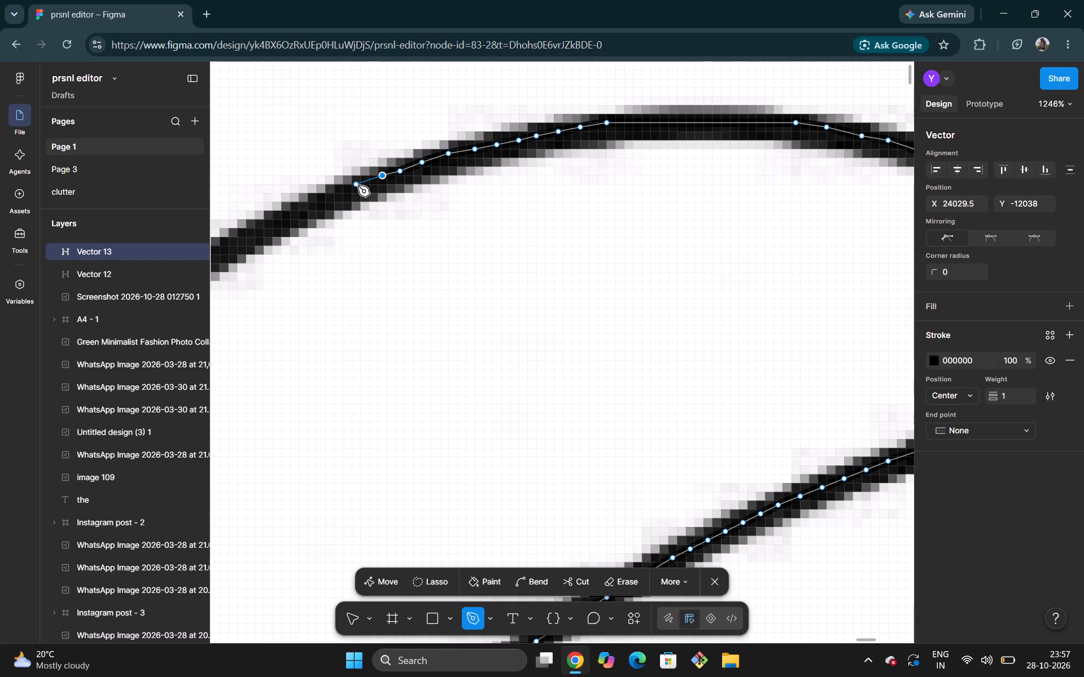
{"action": "left_click", "coordinate": [361, 182]}
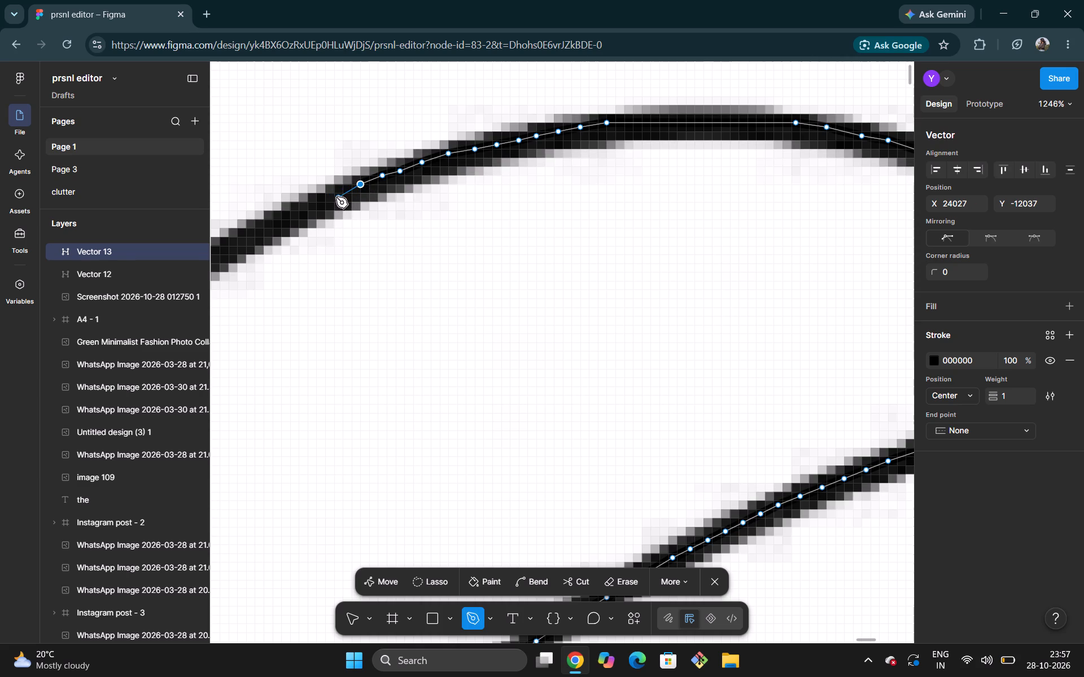
{"action": "left_click", "coordinate": [336, 193]}
{"action": "left_click", "coordinate": [318, 201]}
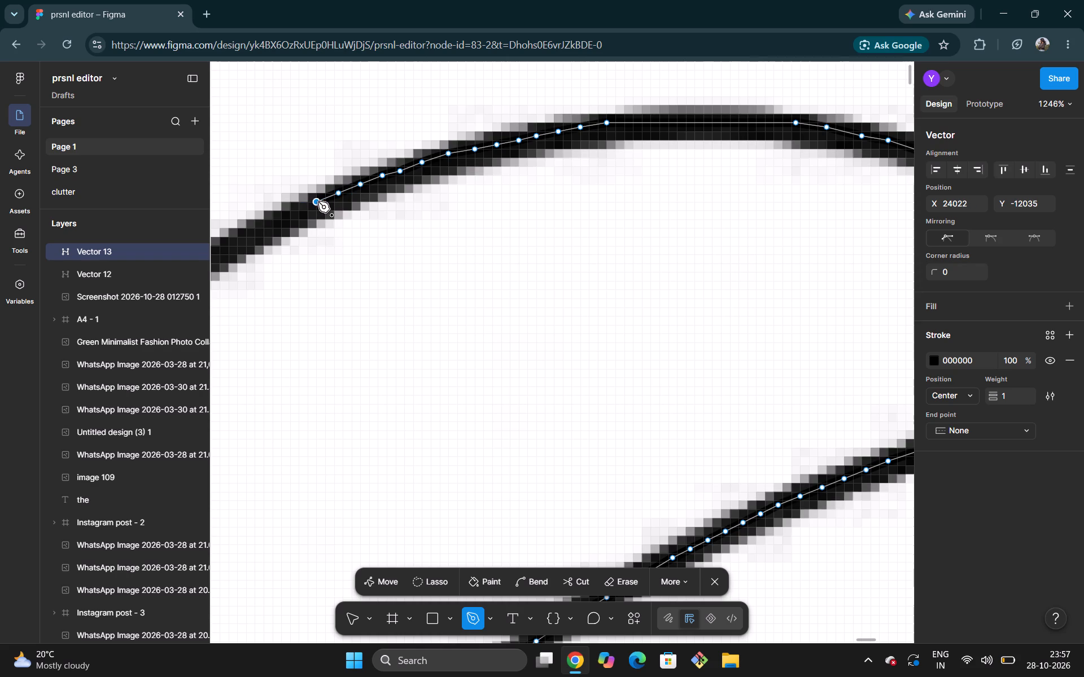
{"action": "left_click", "coordinate": [294, 210]}
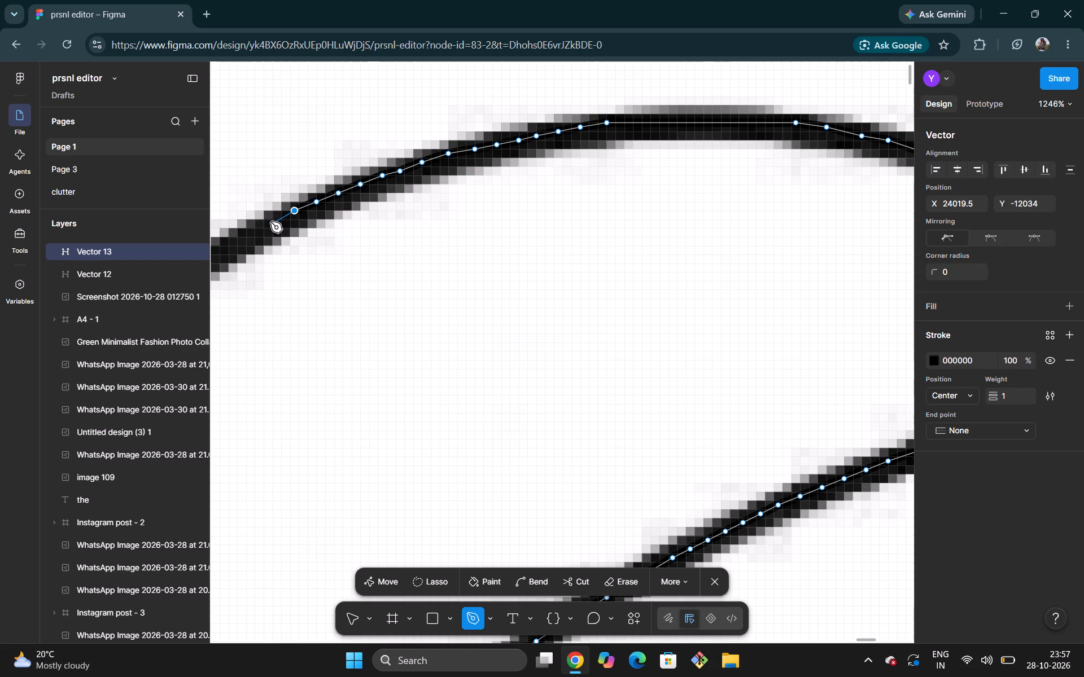
{"action": "left_click", "coordinate": [270, 222]}
Continue the path with six more points down the arc's far side, to about X 23999, Y -12022.
{"action": "scroll", "coordinate": [270, 222], "scroll_direction": "right", "scroll_amount": 2}
{"action": "scroll", "coordinate": [270, 222], "scroll_direction": "down", "scroll_amount": 1}
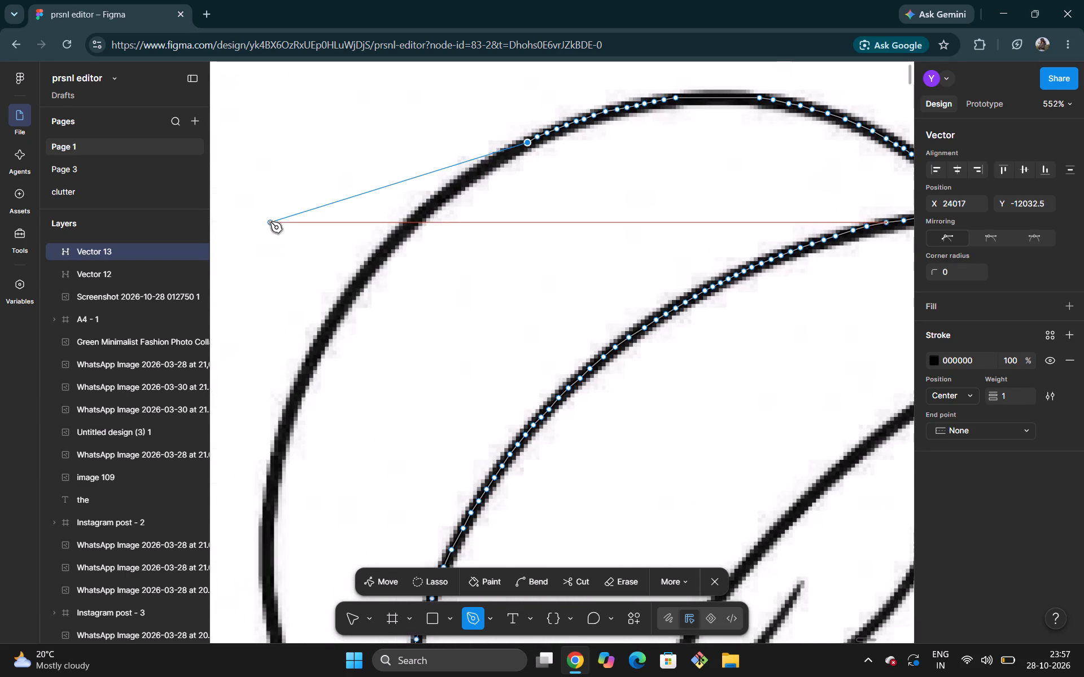
{"action": "scroll", "coordinate": [270, 222], "scroll_direction": "down", "scroll_amount": 1}
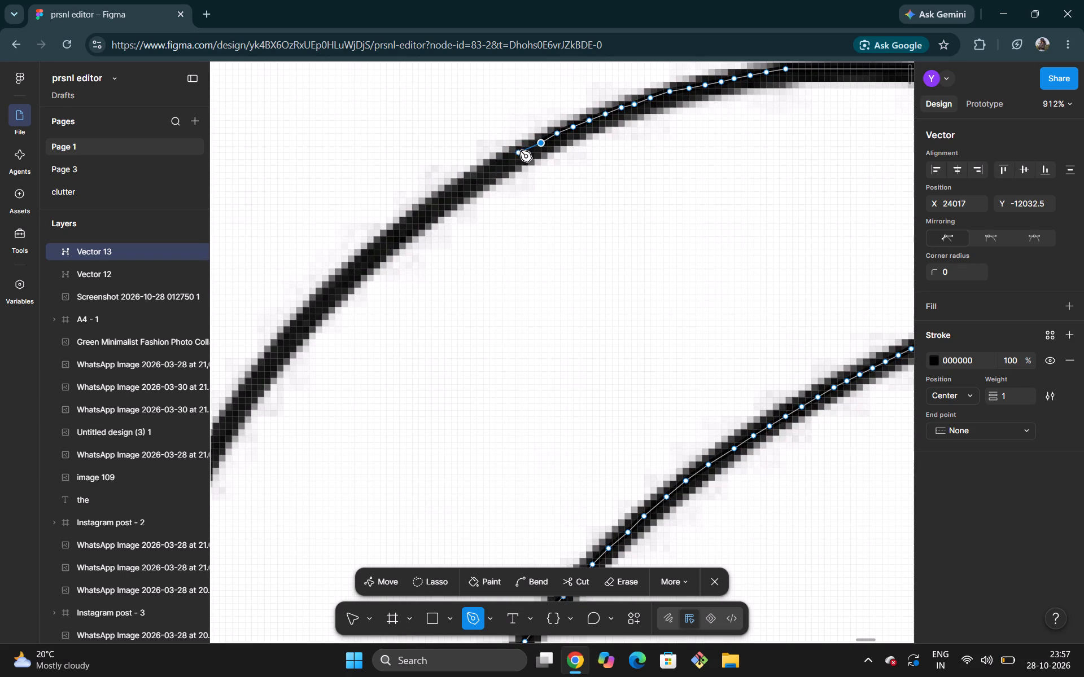
{"action": "left_click", "coordinate": [523, 150]}
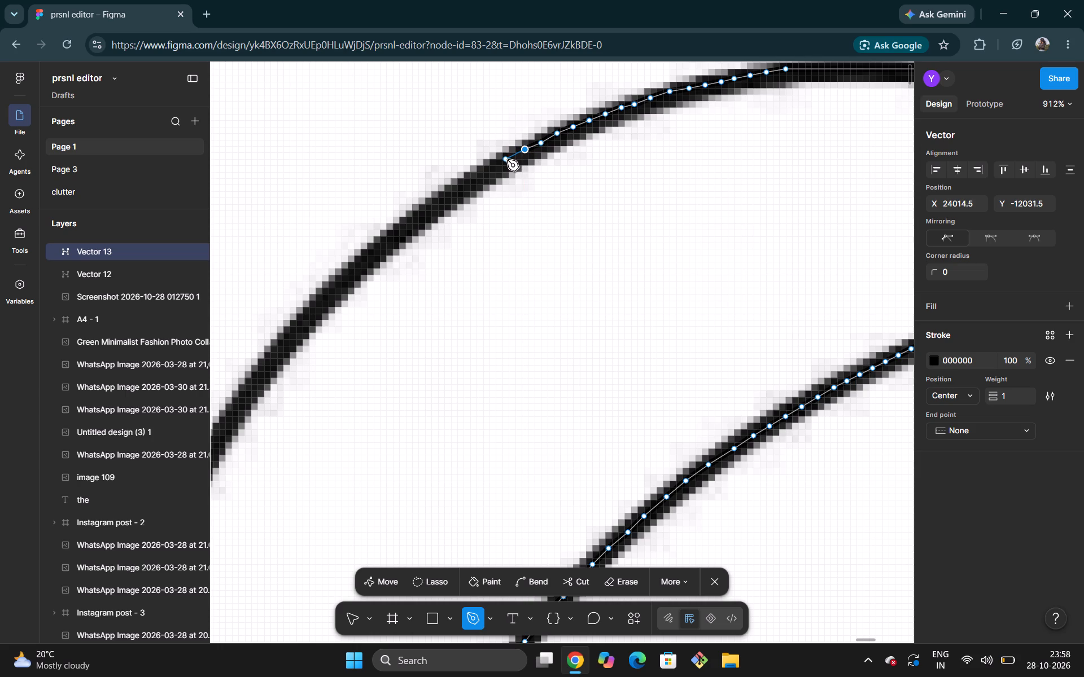
{"action": "left_click", "coordinate": [508, 160]}
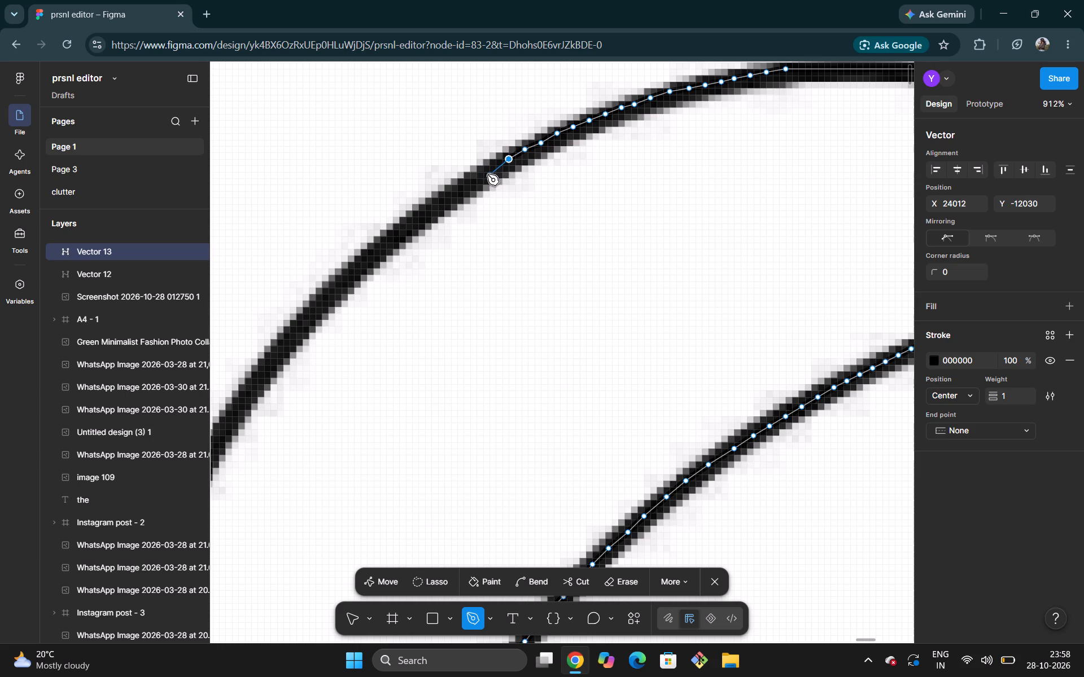
{"action": "left_click", "coordinate": [487, 170]}
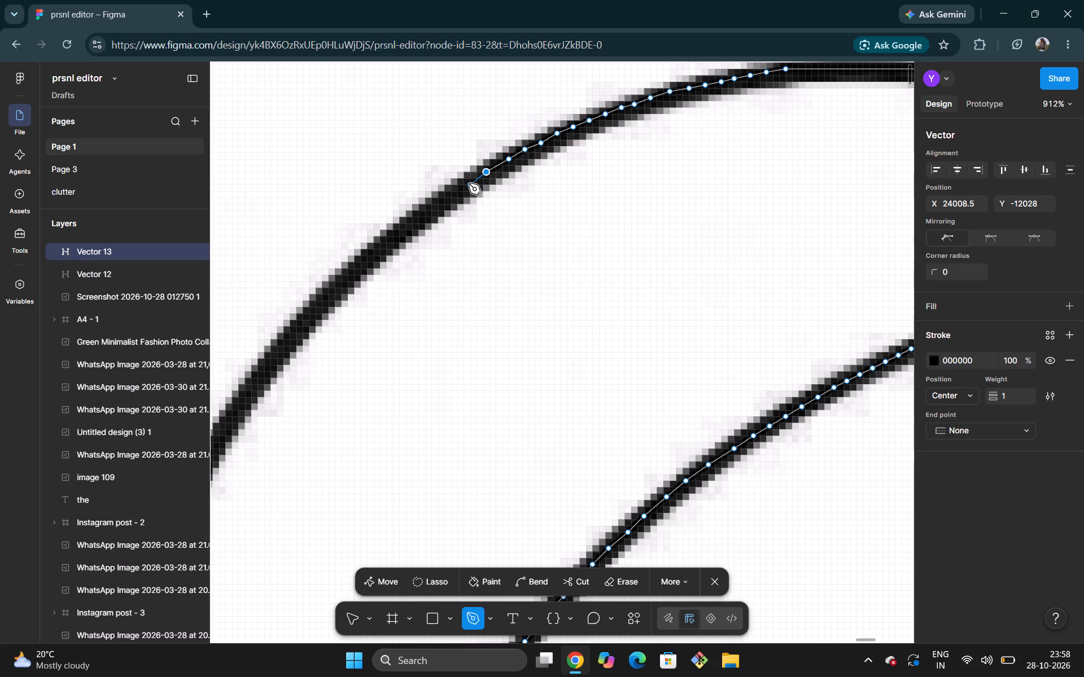
{"action": "left_click", "coordinate": [466, 183]}
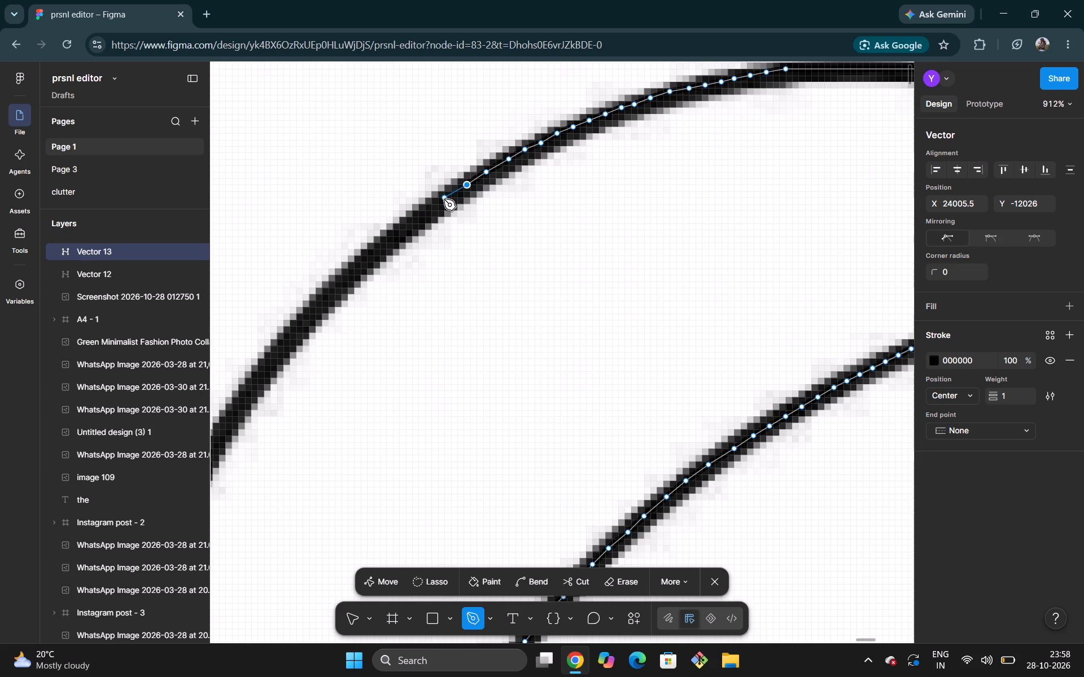
{"action": "left_click", "coordinate": [447, 199]}
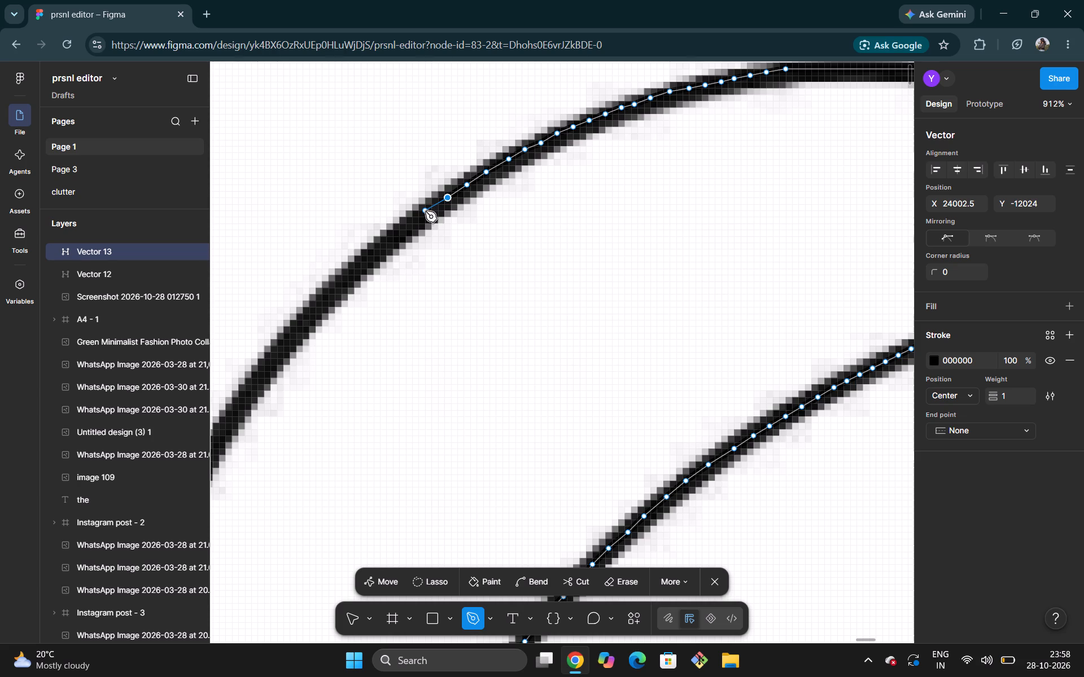
{"action": "left_click", "coordinate": [425, 211]}
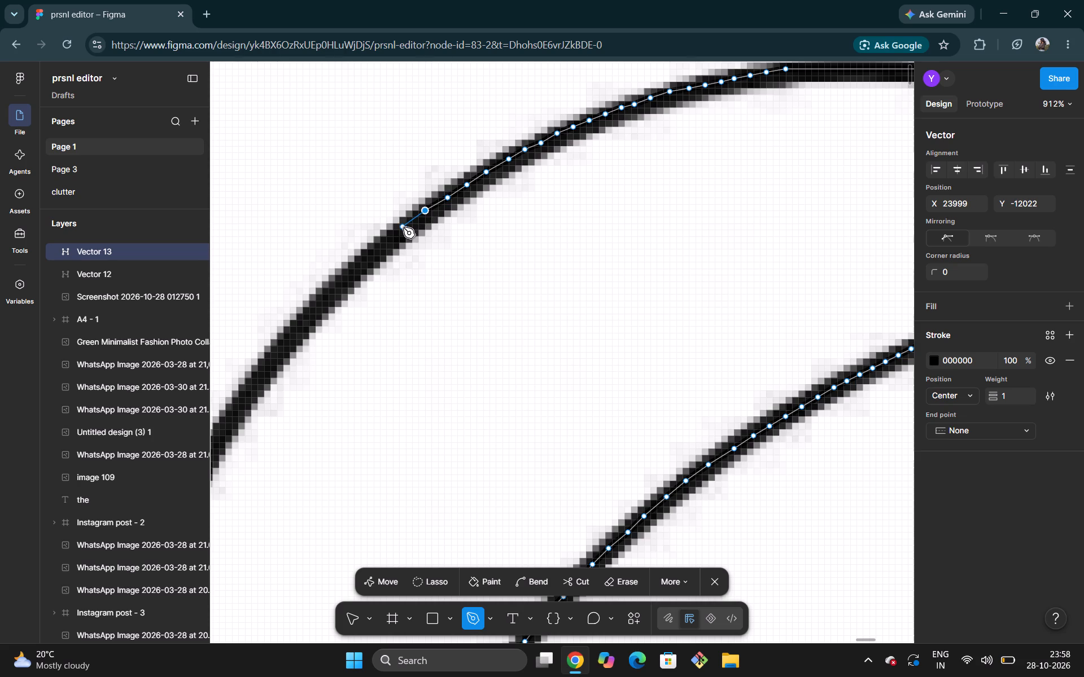
Trace three further points along the steepening arc, redoing the first one, to about X 23991, Y -12015.5.
{"action": "left_click", "coordinate": [404, 230]}
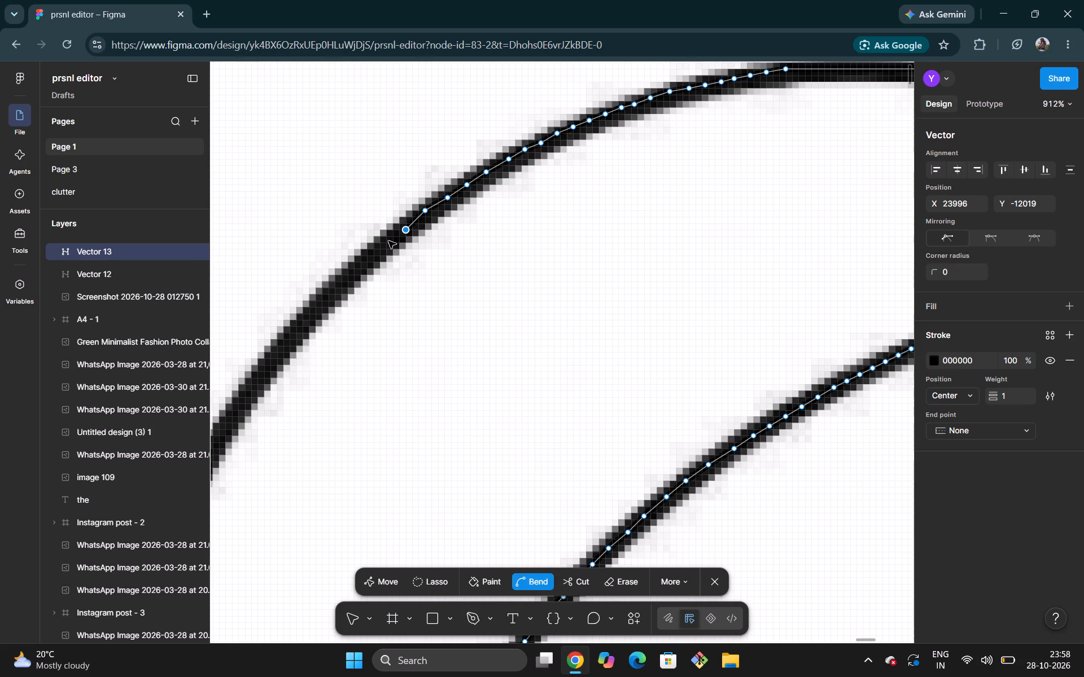
{"action": "key", "text": "ctrl+z"}
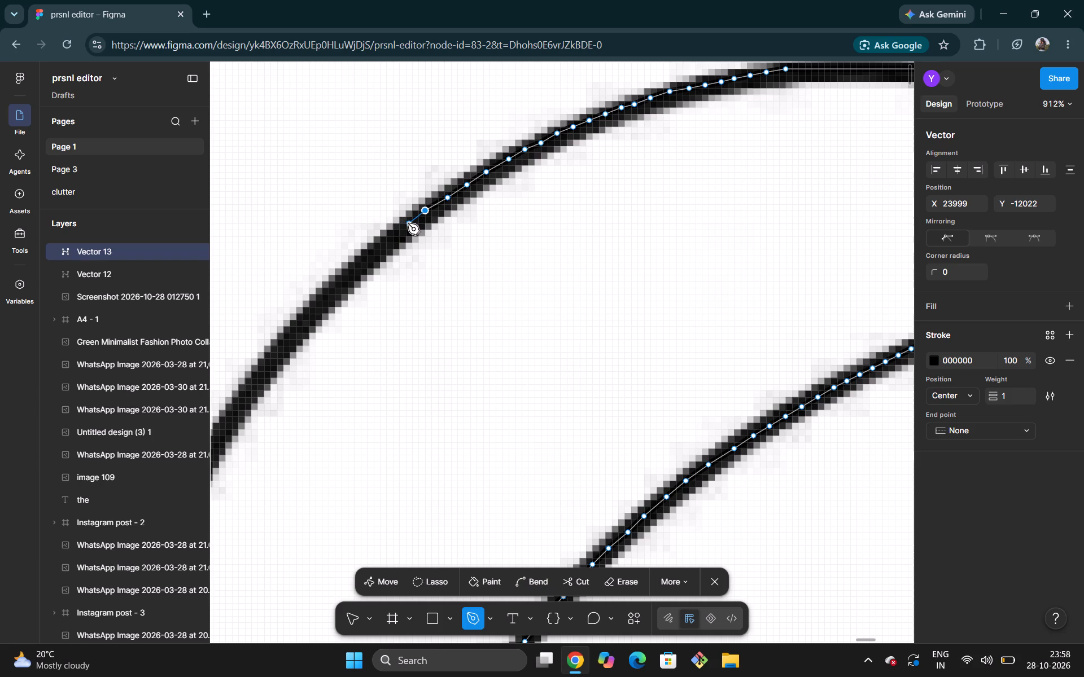
{"action": "left_click", "coordinate": [408, 223]}
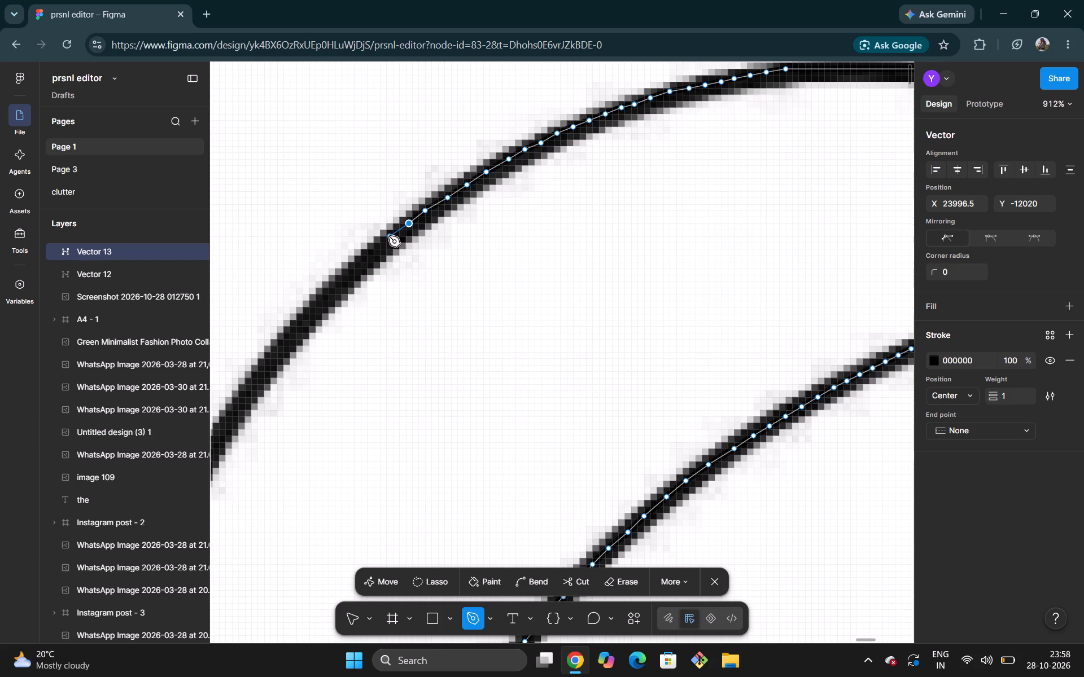
{"action": "left_click", "coordinate": [388, 236]}
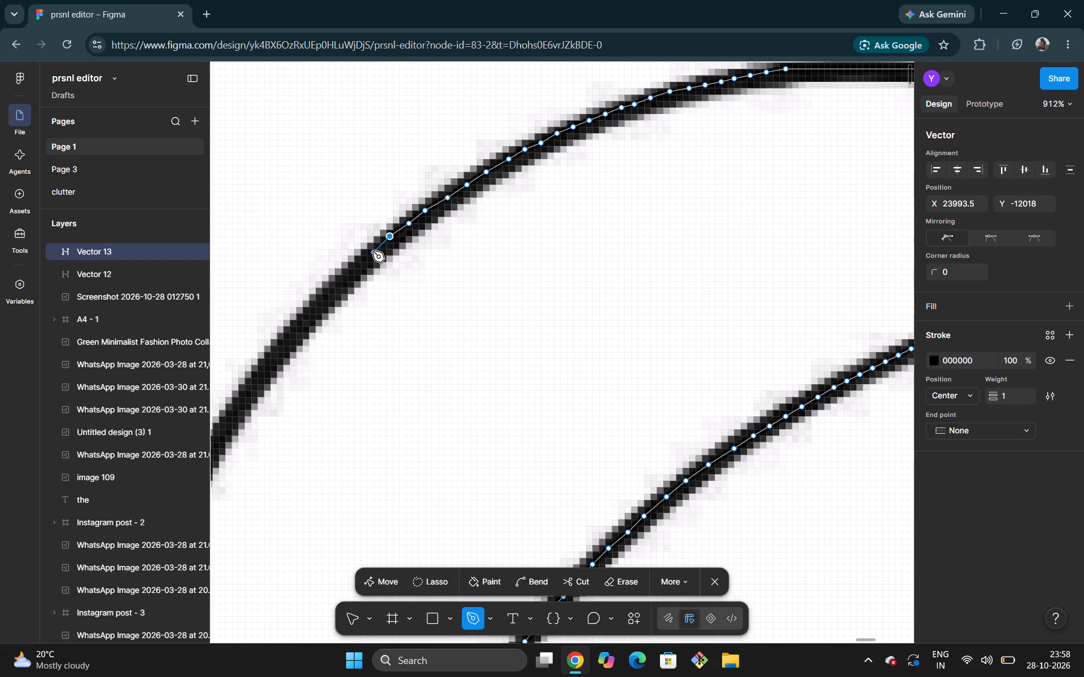
{"action": "left_click", "coordinate": [372, 251]}
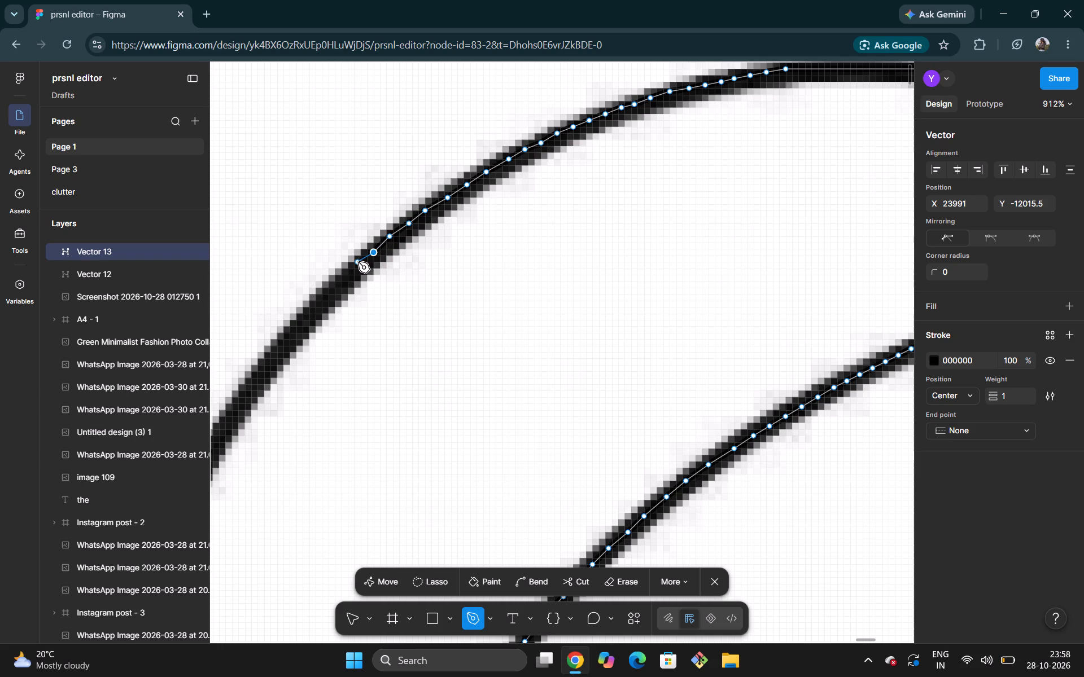
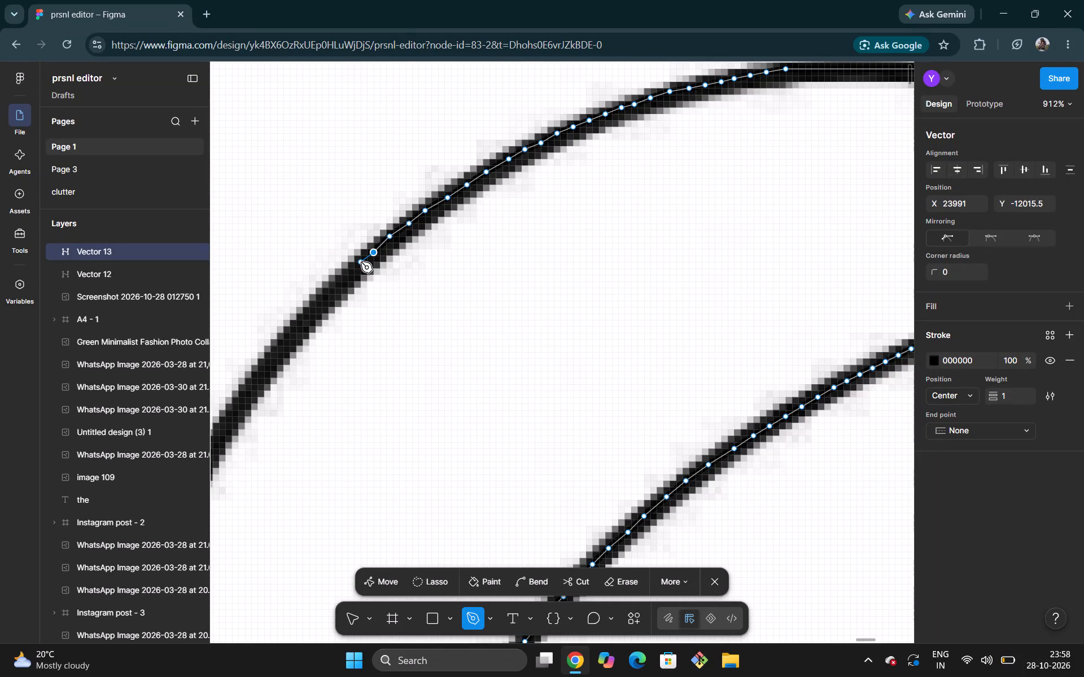
Continue the path with five more points down the far side of the hat's upper arc, to about X 23981.5, Y -12006.5.
{"action": "left_click", "coordinate": [361, 262]}
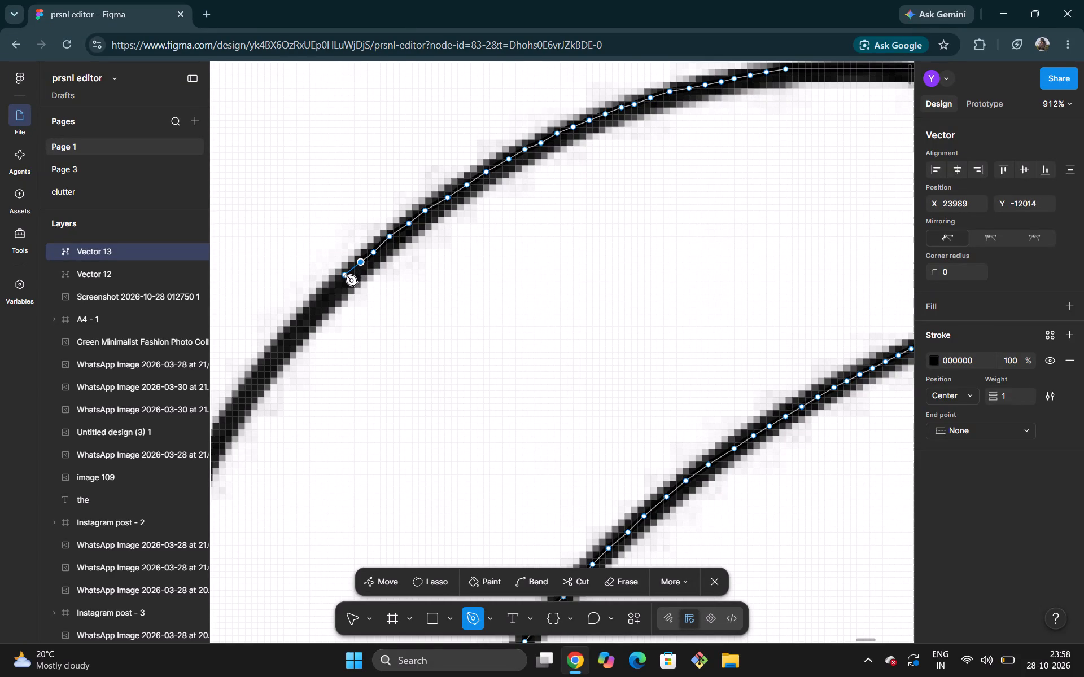
{"action": "left_click", "coordinate": [346, 275]}
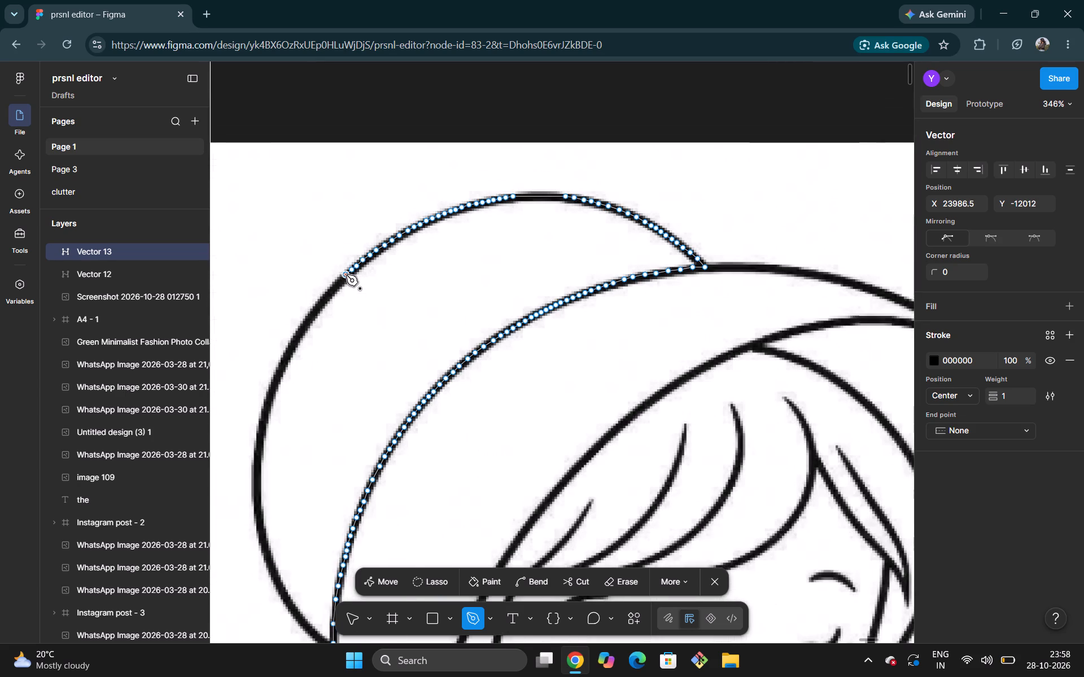
{"action": "scroll", "coordinate": [346, 275], "scroll_direction": "down", "scroll_amount": 1}
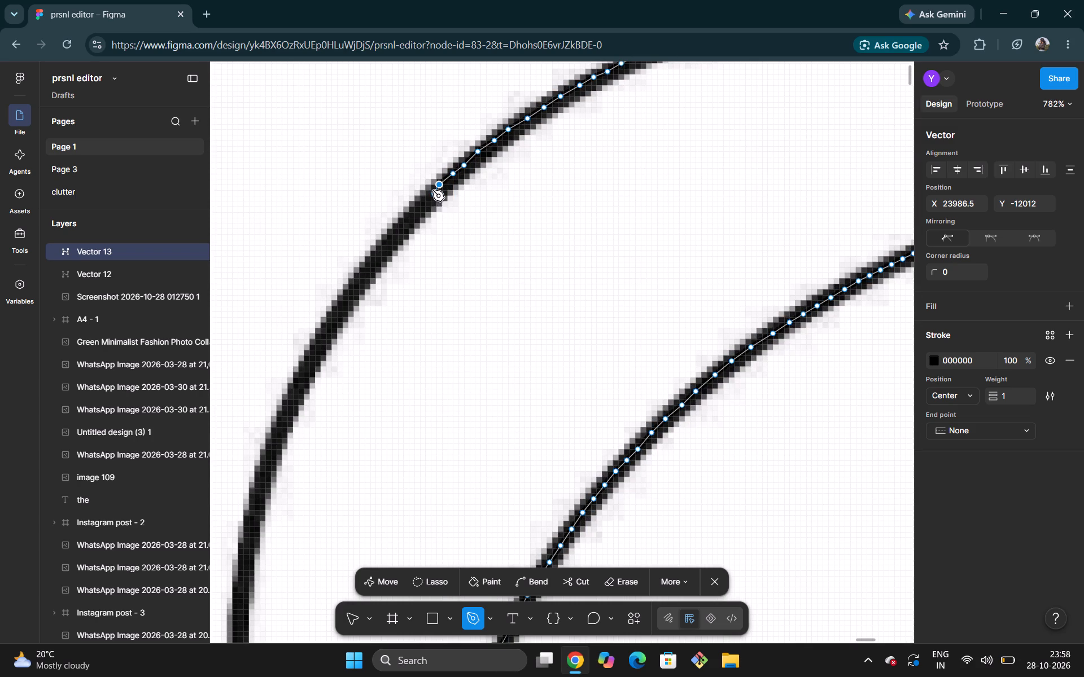
{"action": "left_click", "coordinate": [431, 194]}
{"action": "left_click", "coordinate": [420, 204]}
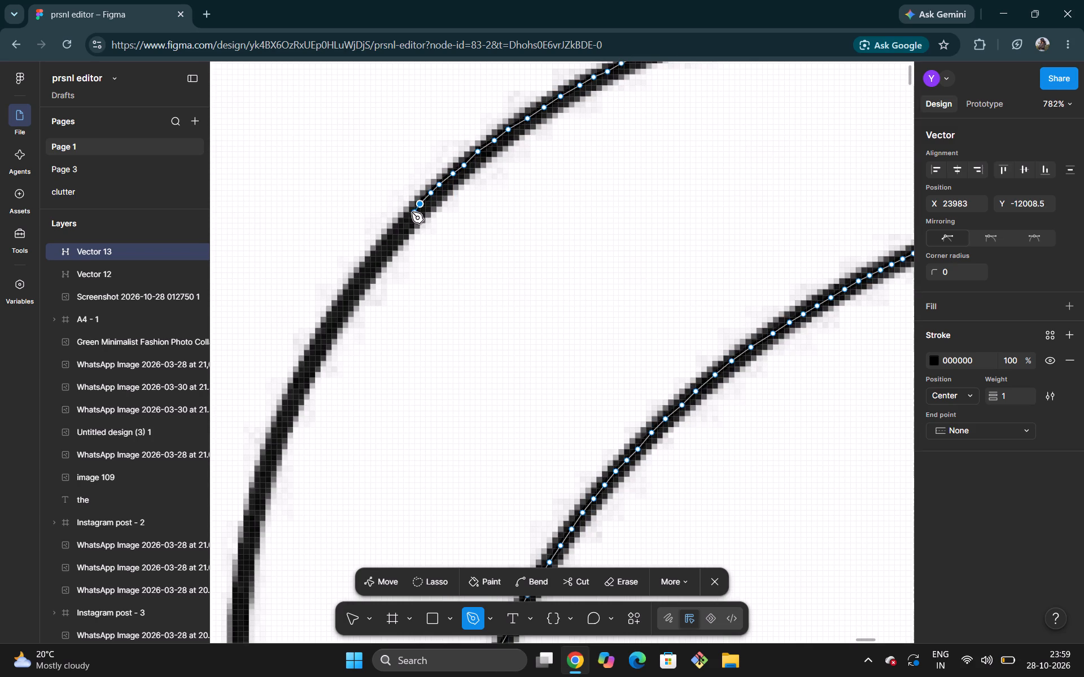
{"action": "left_click", "coordinate": [410, 214]}
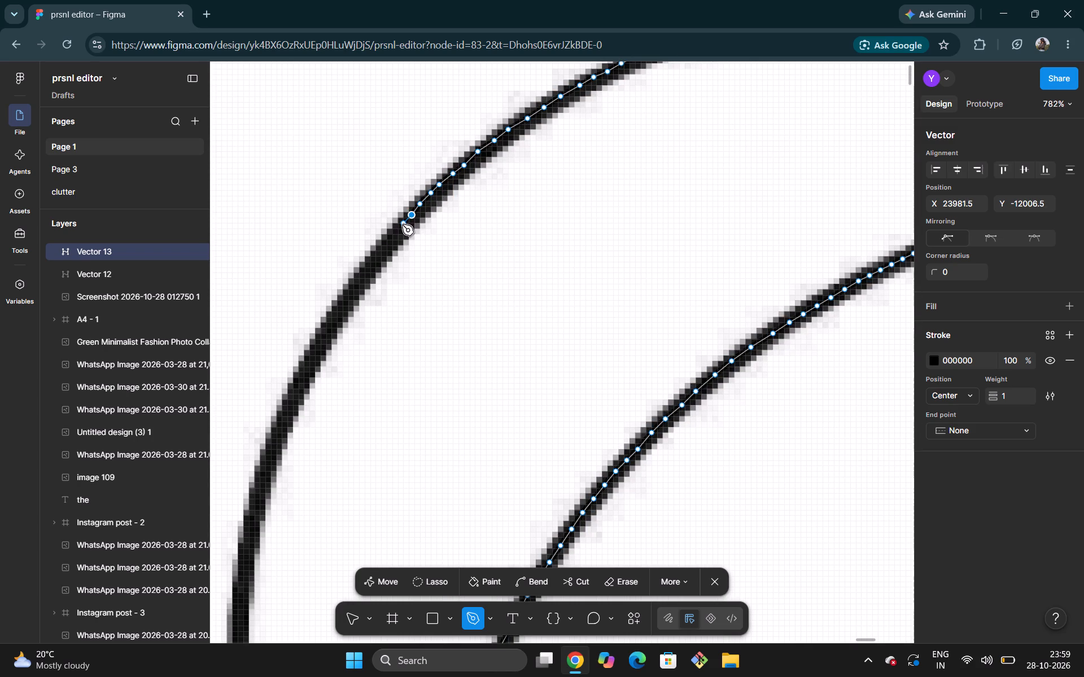
Trace six more closely spaced points down the steepening arc, to about X 23972.5, Y -11995.5.
{"action": "left_click", "coordinate": [402, 225]}
{"action": "left_click", "coordinate": [395, 232]}
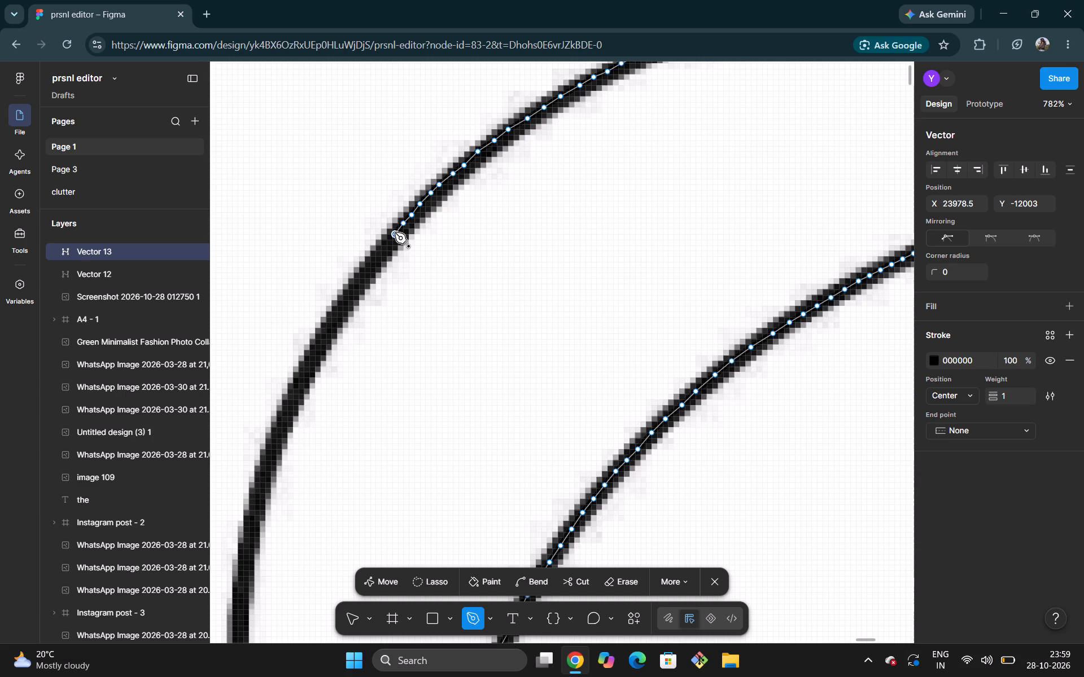
{"action": "left_click", "coordinate": [388, 242]}
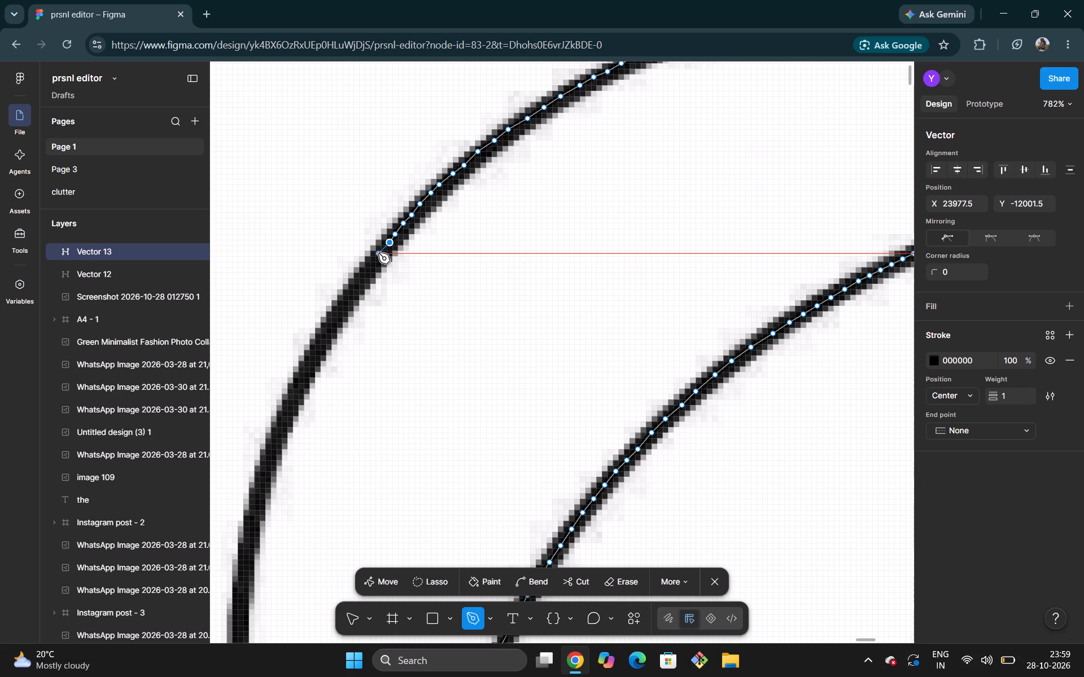
{"action": "left_click", "coordinate": [378, 253]}
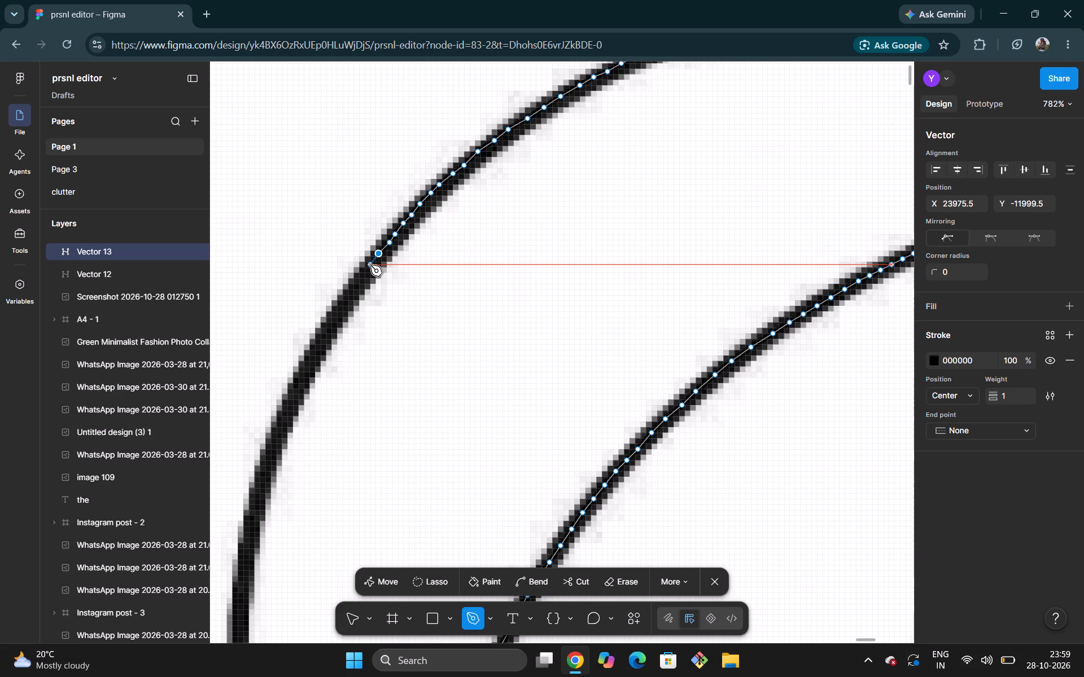
{"action": "left_click", "coordinate": [370, 265]}
{"action": "left_click", "coordinate": [361, 275]}
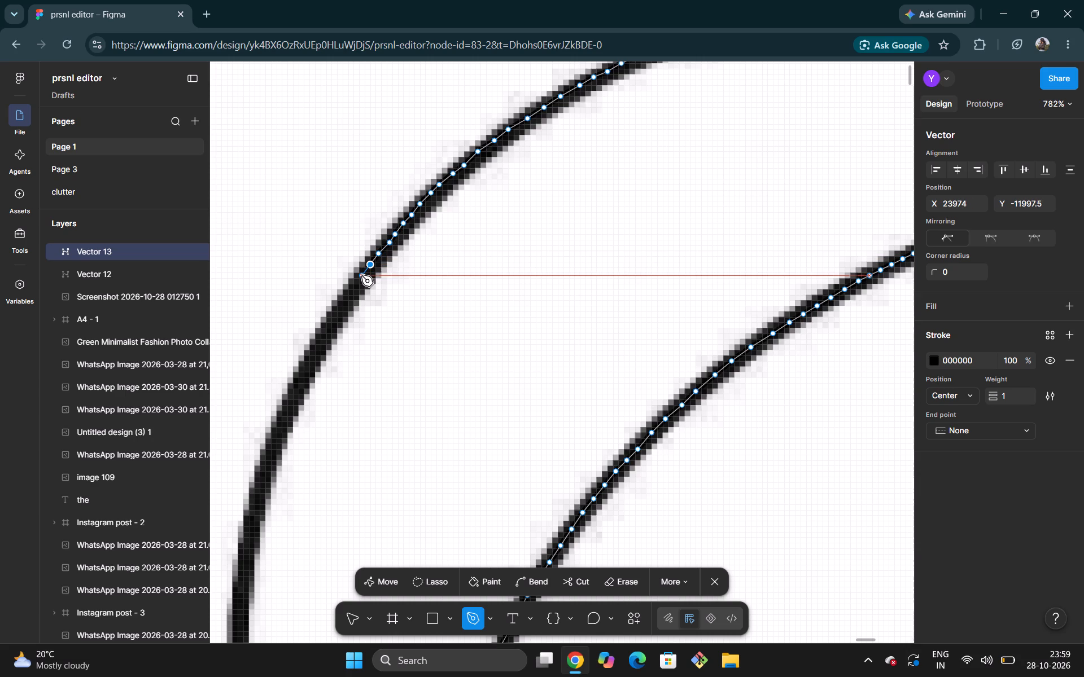
Add eight points along the dark line down the hat's outer arc, to about X 23960.5, Y -11974.5.
{"action": "scroll", "coordinate": [361, 275], "scroll_direction": "down", "scroll_amount": 1}
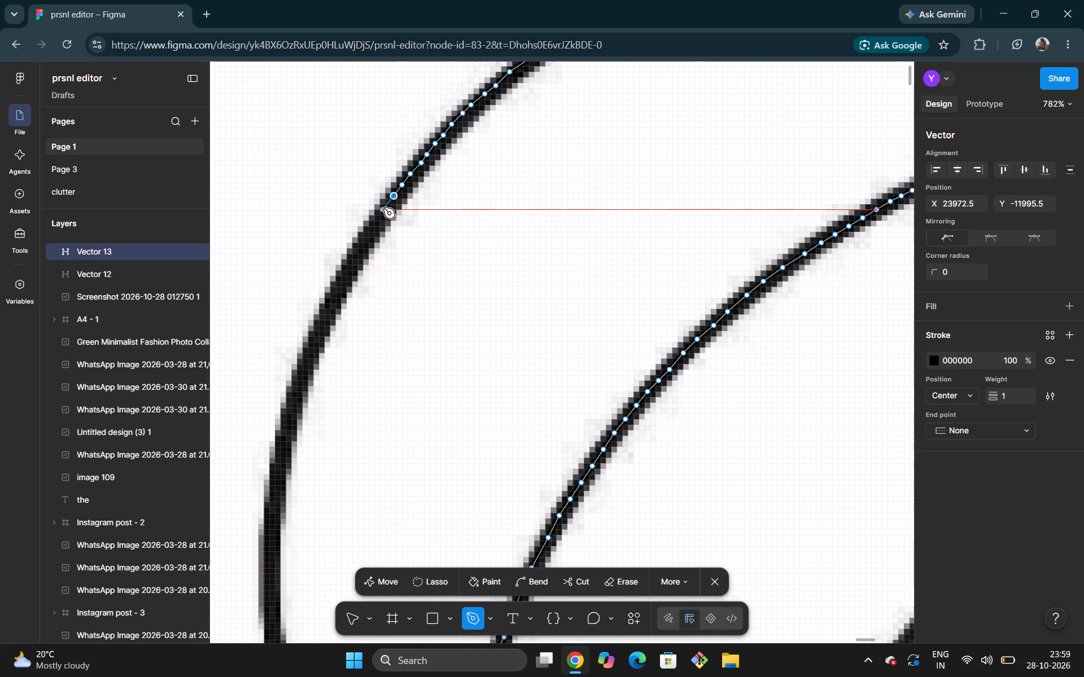
{"action": "left_click", "coordinate": [383, 208]}
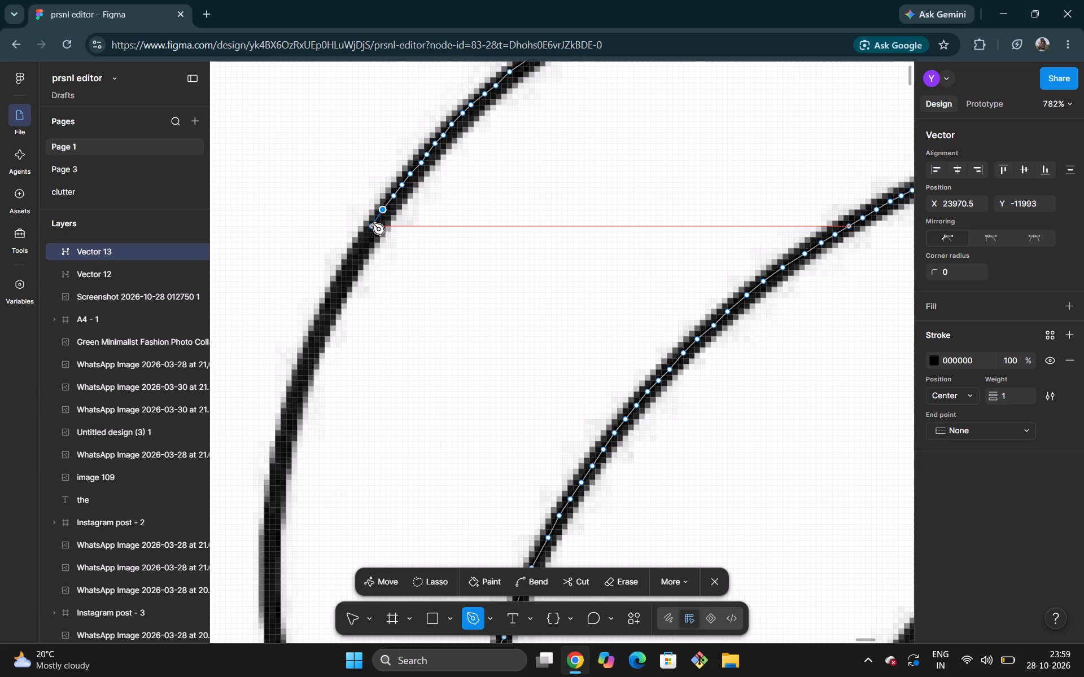
{"action": "left_click", "coordinate": [372, 223]}
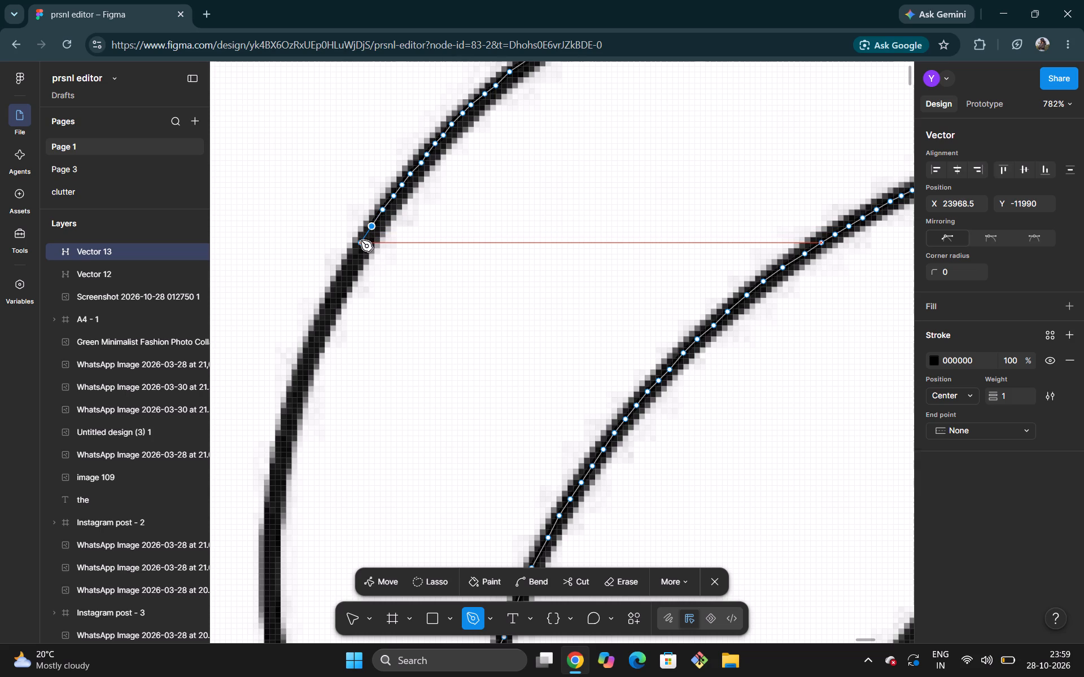
{"action": "left_click", "coordinate": [361, 240]}
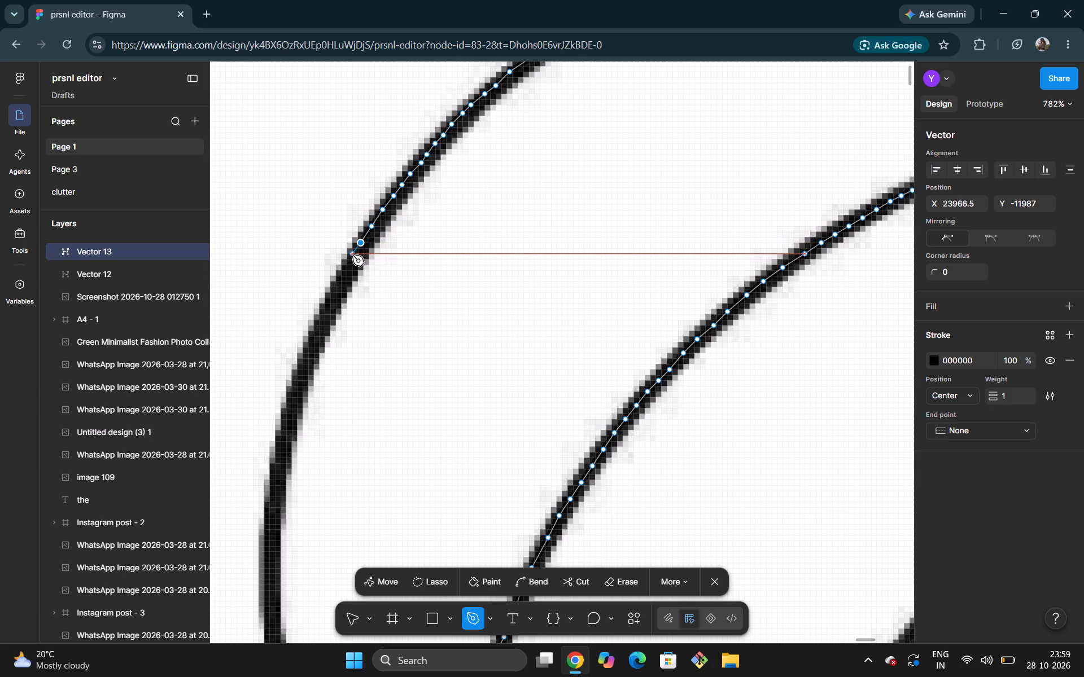
{"action": "left_click", "coordinate": [353, 256]}
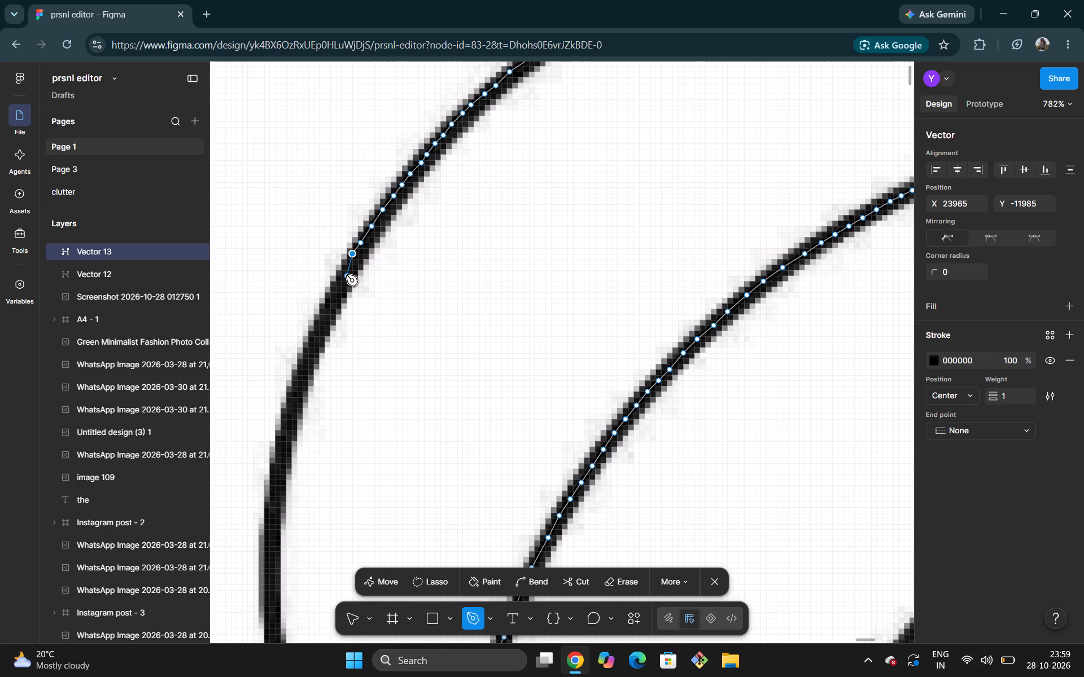
{"action": "left_click", "coordinate": [344, 271]}
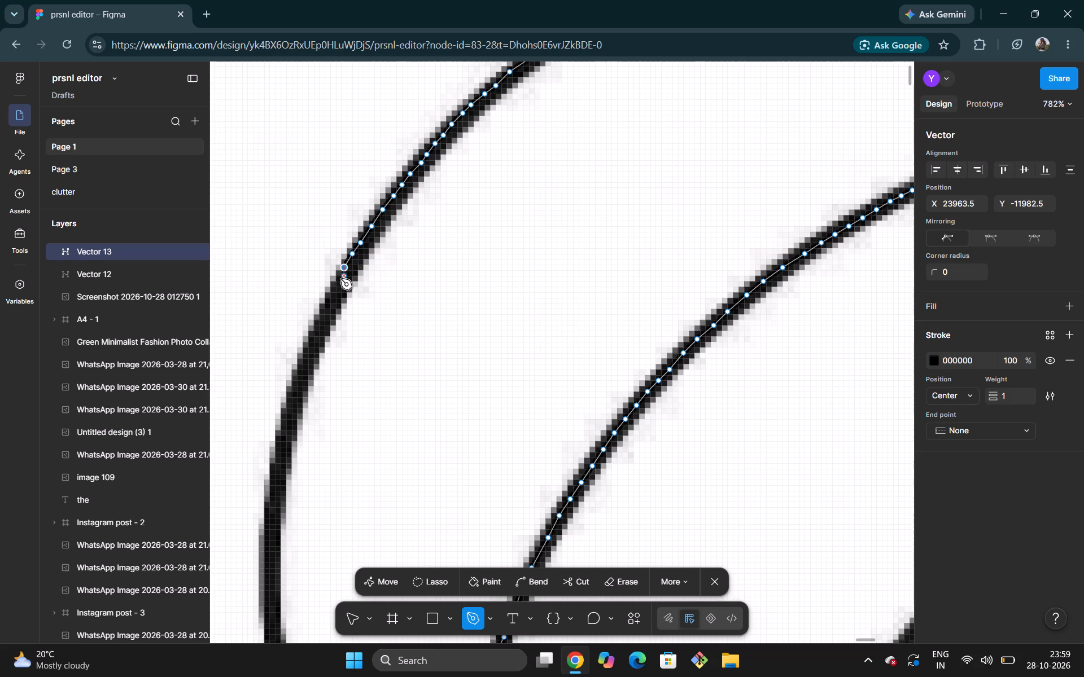
{"action": "left_click", "coordinate": [338, 283]}
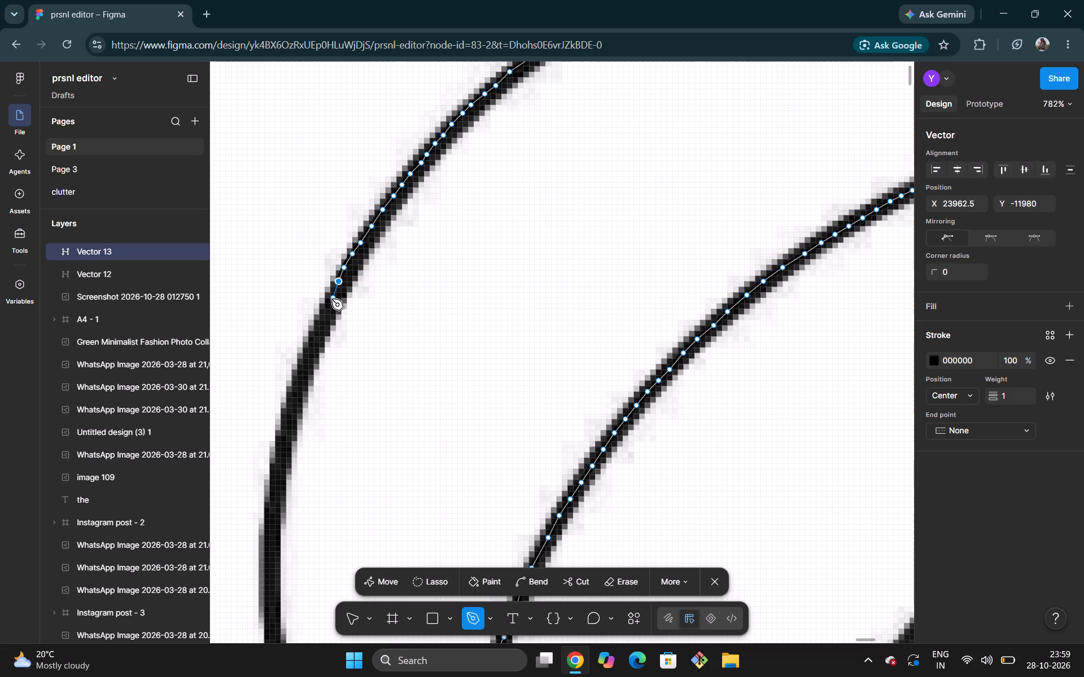
{"action": "left_click", "coordinate": [331, 298]}
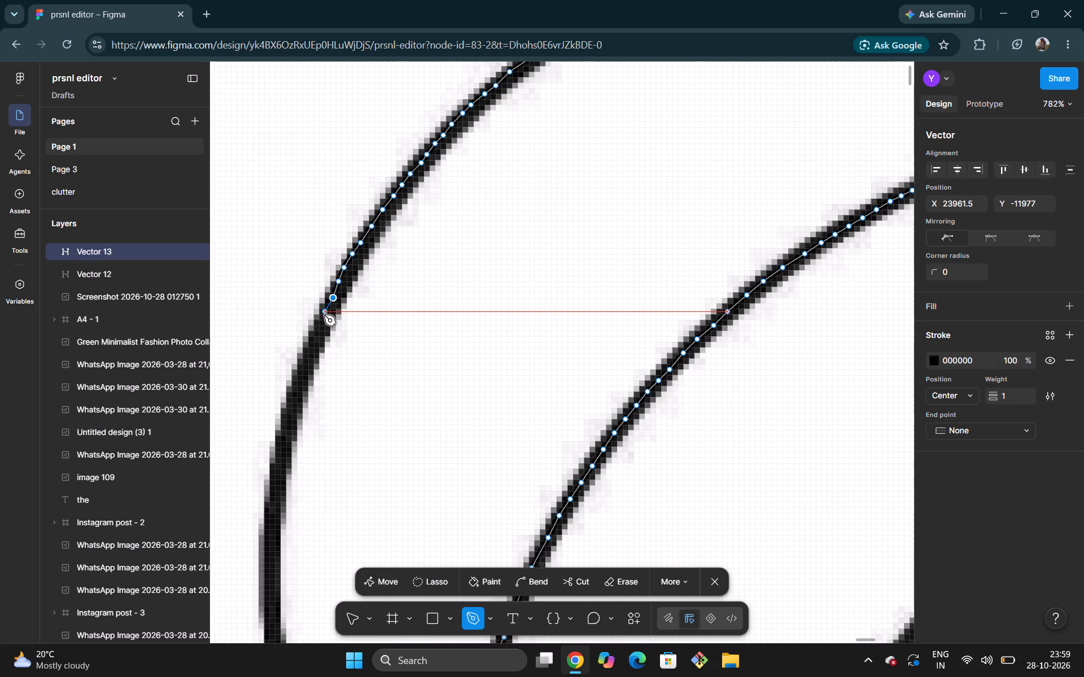
{"action": "left_click", "coordinate": [326, 313]}
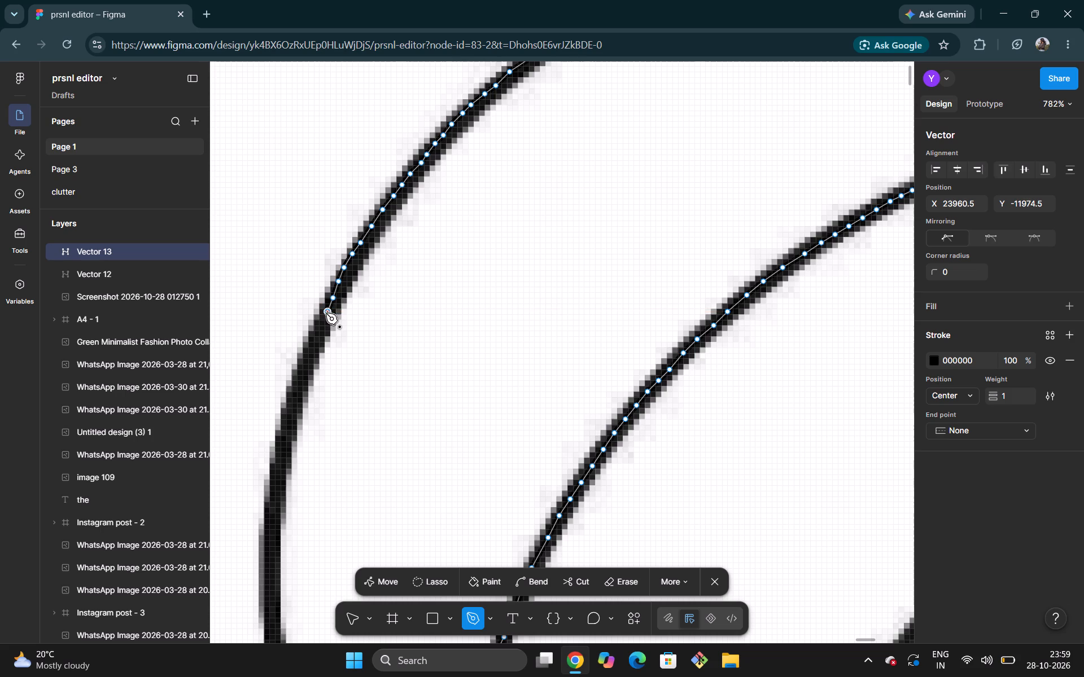
Trace four more points down the arc's far side, to about X 23957, Y -11966.5.
{"action": "scroll", "coordinate": [326, 313], "scroll_direction": "down", "scroll_amount": 1}
{"action": "scroll", "coordinate": [326, 313], "scroll_direction": "right", "scroll_amount": 1}
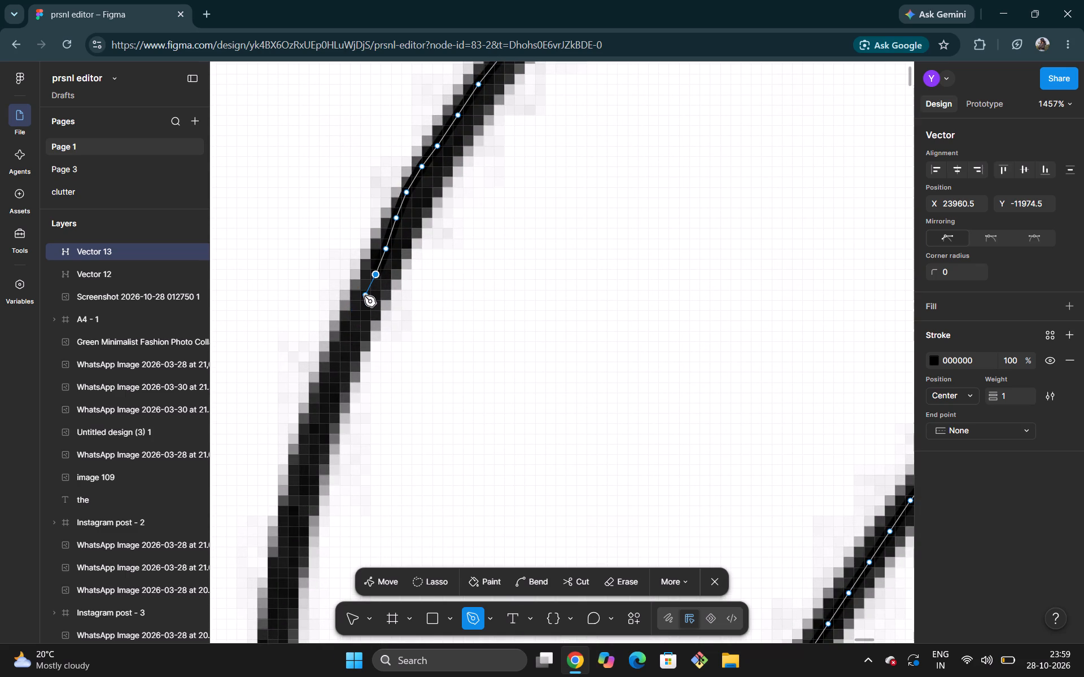
{"action": "left_click", "coordinate": [364, 296]}
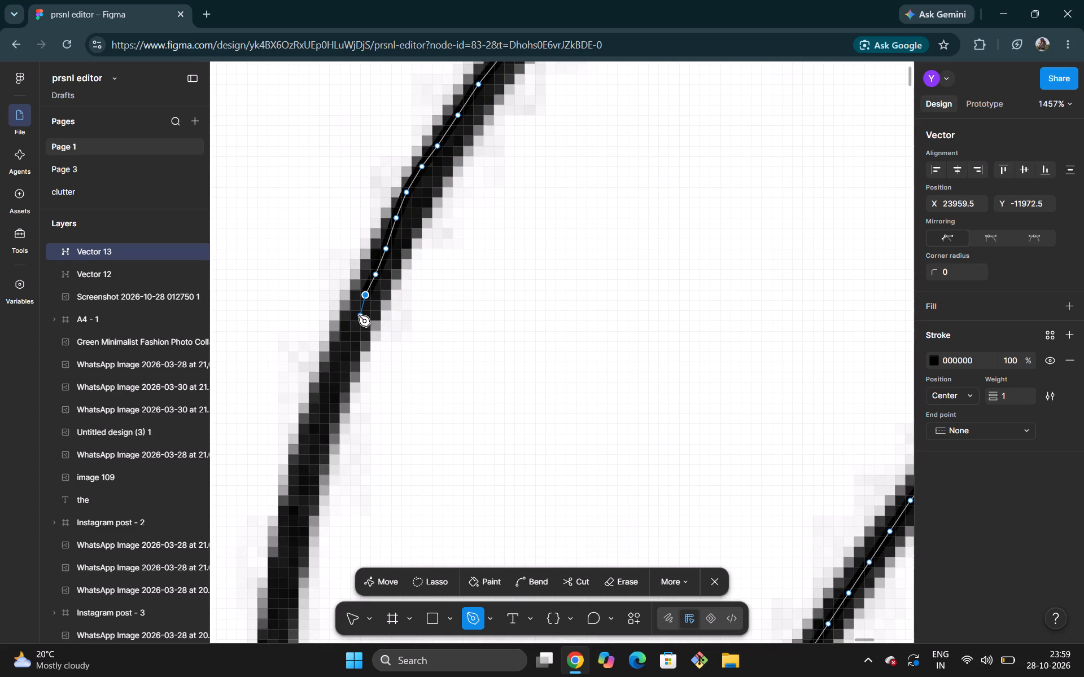
{"action": "left_click", "coordinate": [356, 314]}
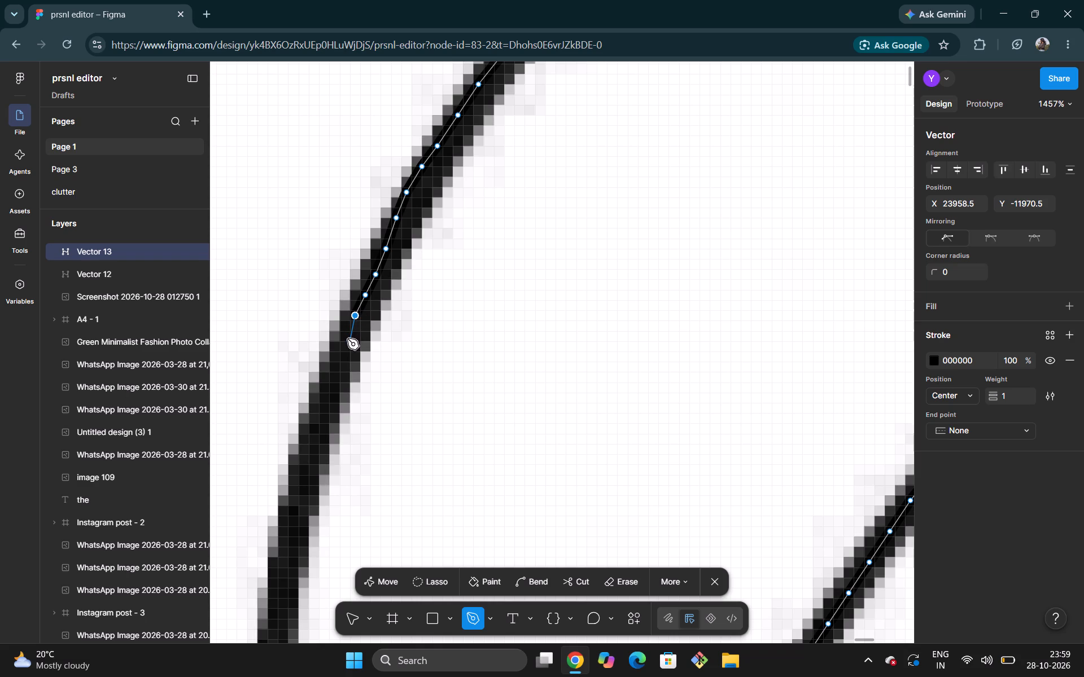
{"action": "left_click", "coordinate": [346, 337]}
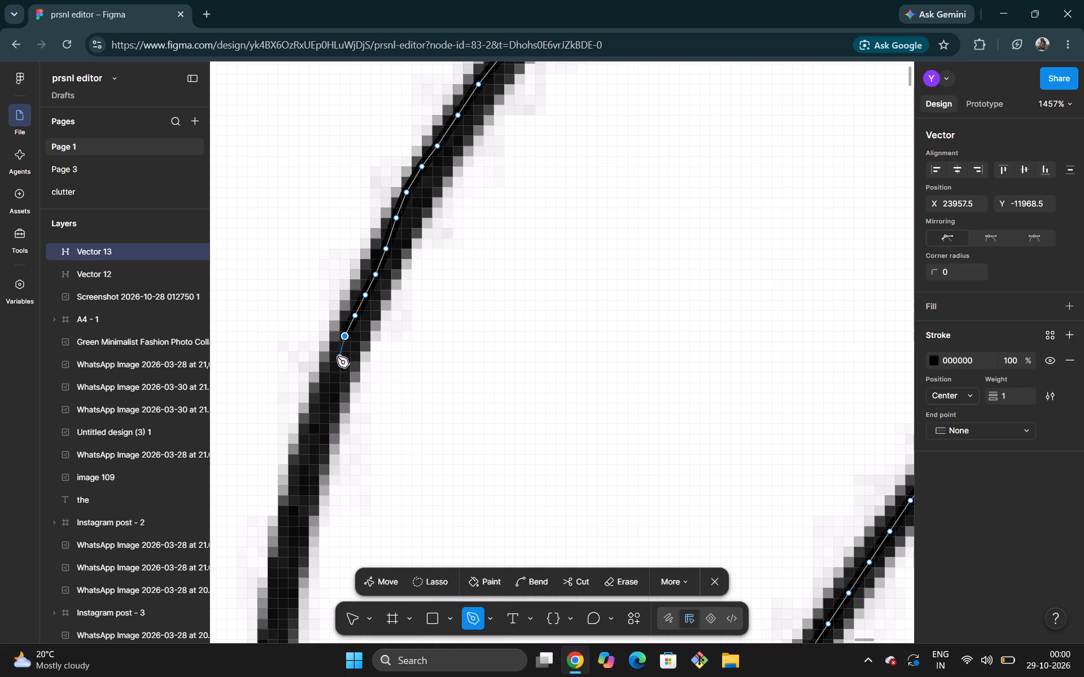
{"action": "left_click", "coordinate": [337, 357]}
Continue the path with seven points down the steep part of the hat's outer arc, to about X 23951.5, Y -11945.
{"action": "scroll", "coordinate": [337, 357], "scroll_direction": "down", "scroll_amount": 2}
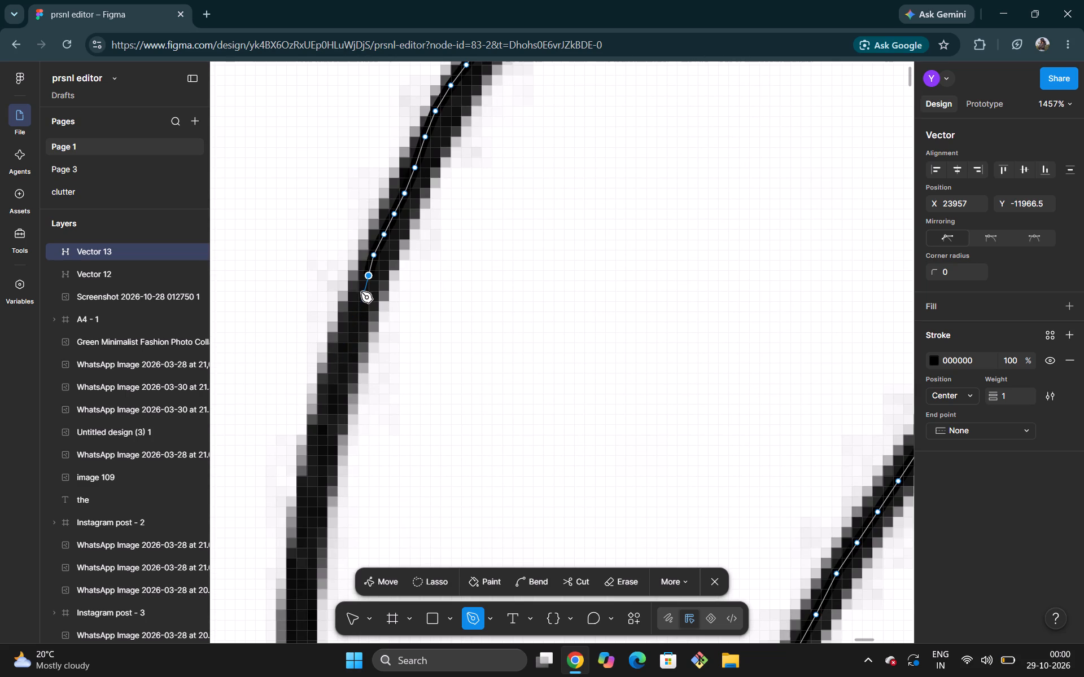
{"action": "left_click", "coordinate": [361, 290]}
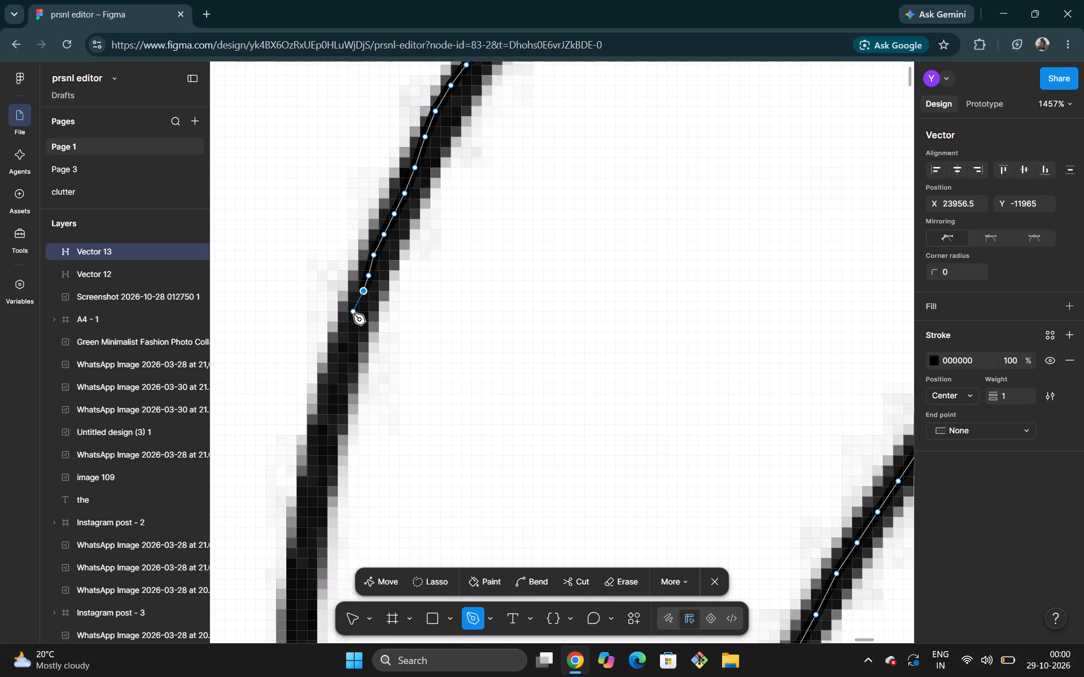
{"action": "left_click", "coordinate": [352, 319]}
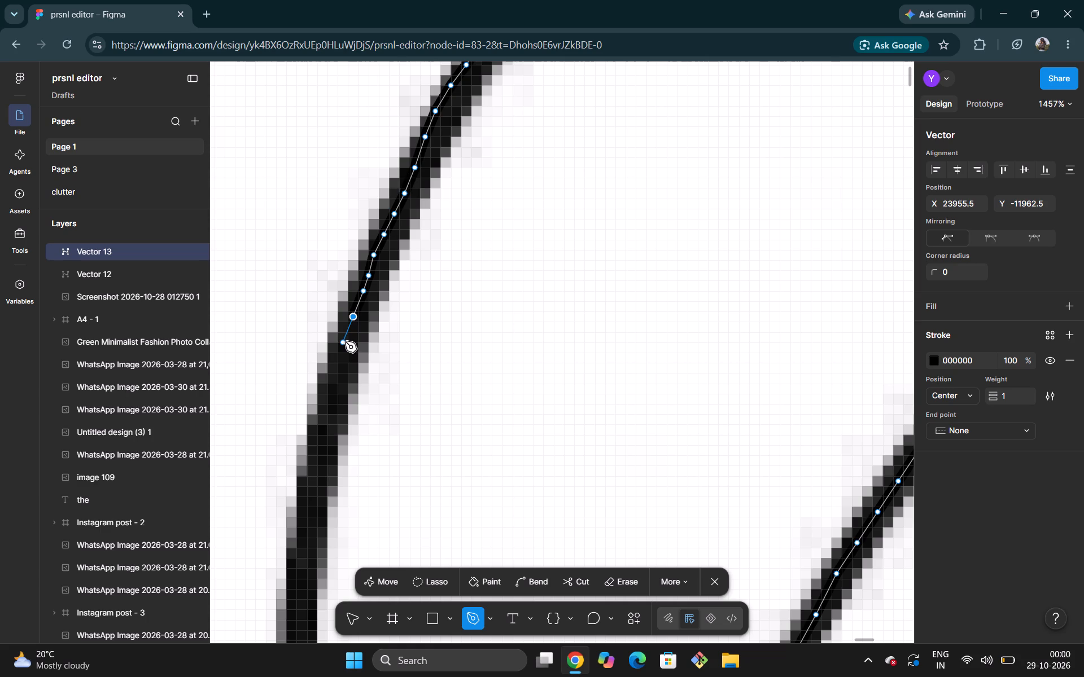
{"action": "left_click", "coordinate": [344, 340]}
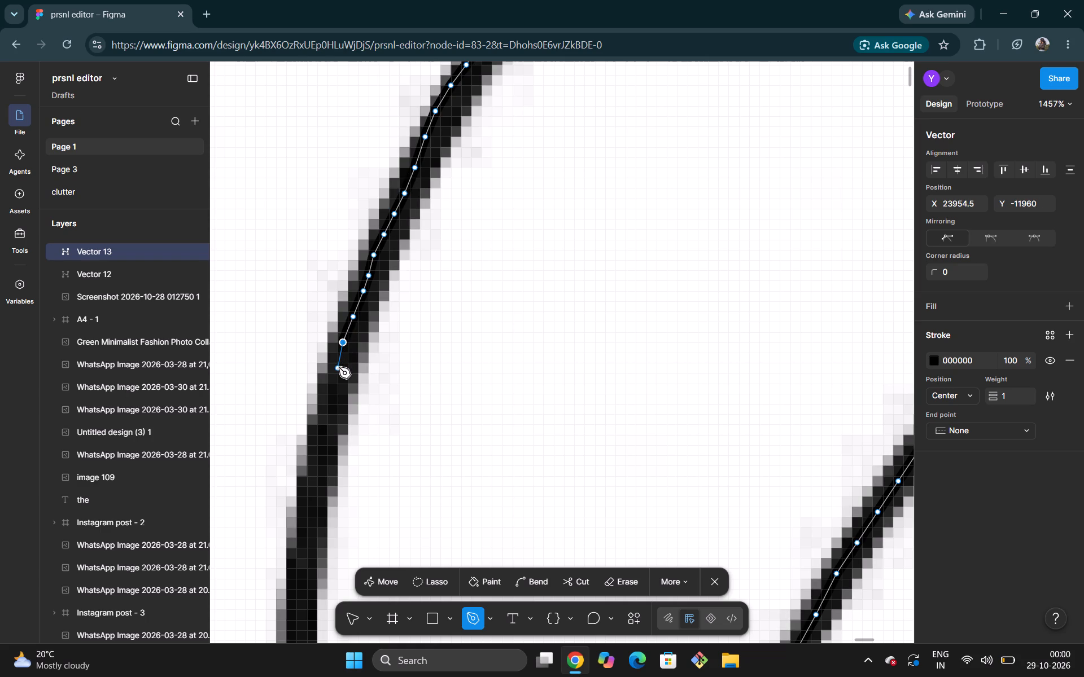
{"action": "left_click", "coordinate": [339, 367]}
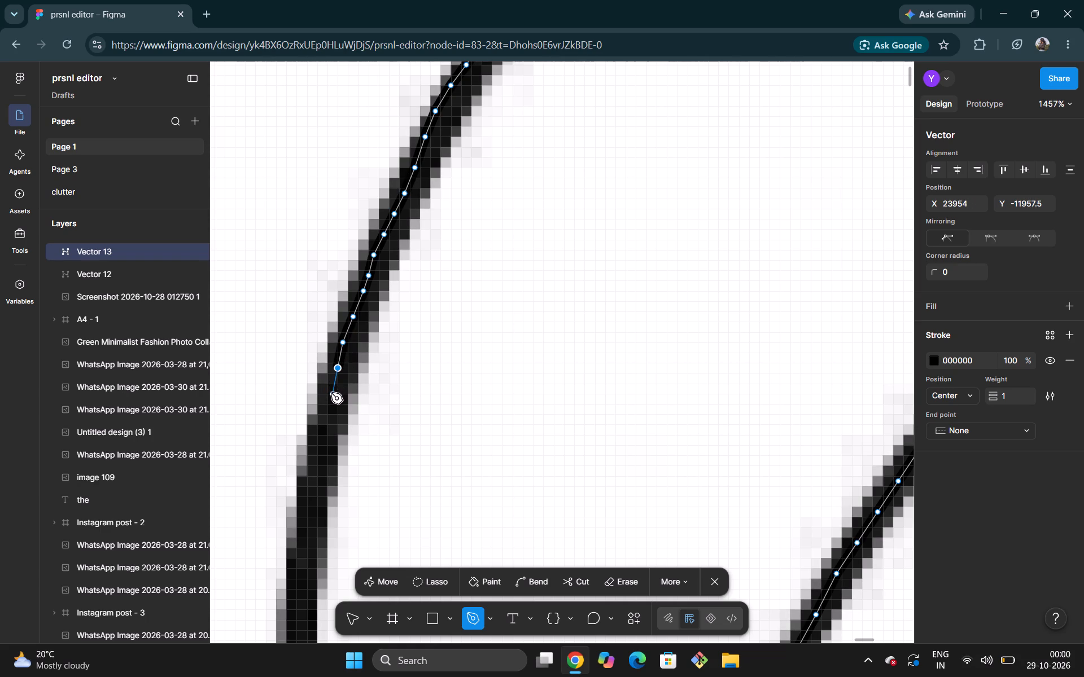
{"action": "left_click", "coordinate": [330, 397]}
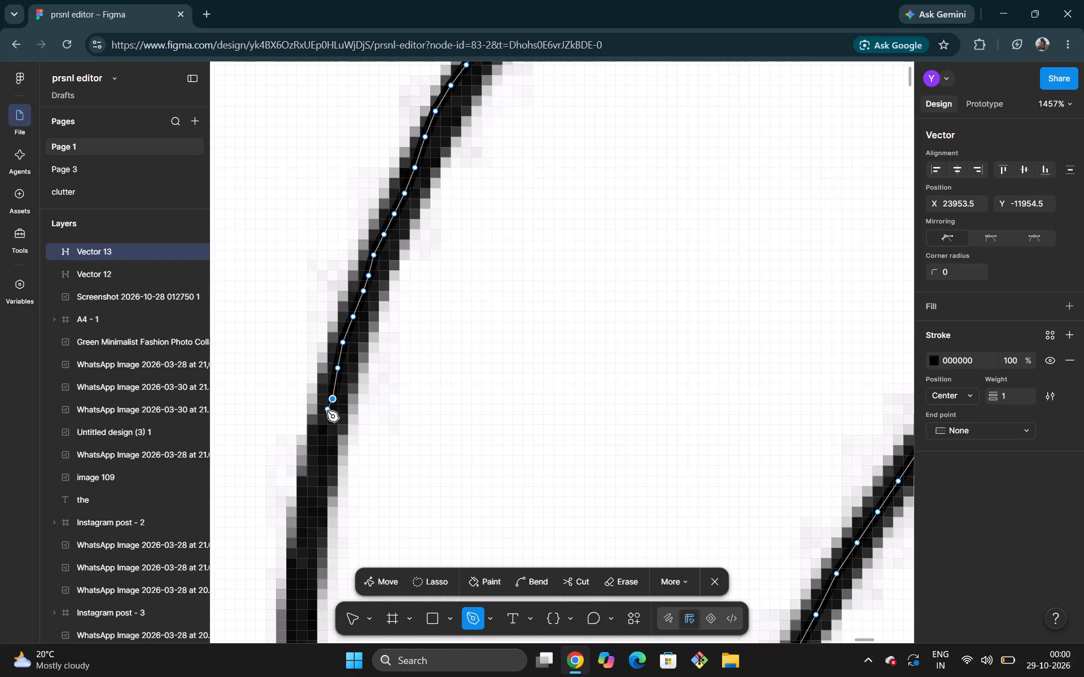
{"action": "left_click", "coordinate": [321, 448]}
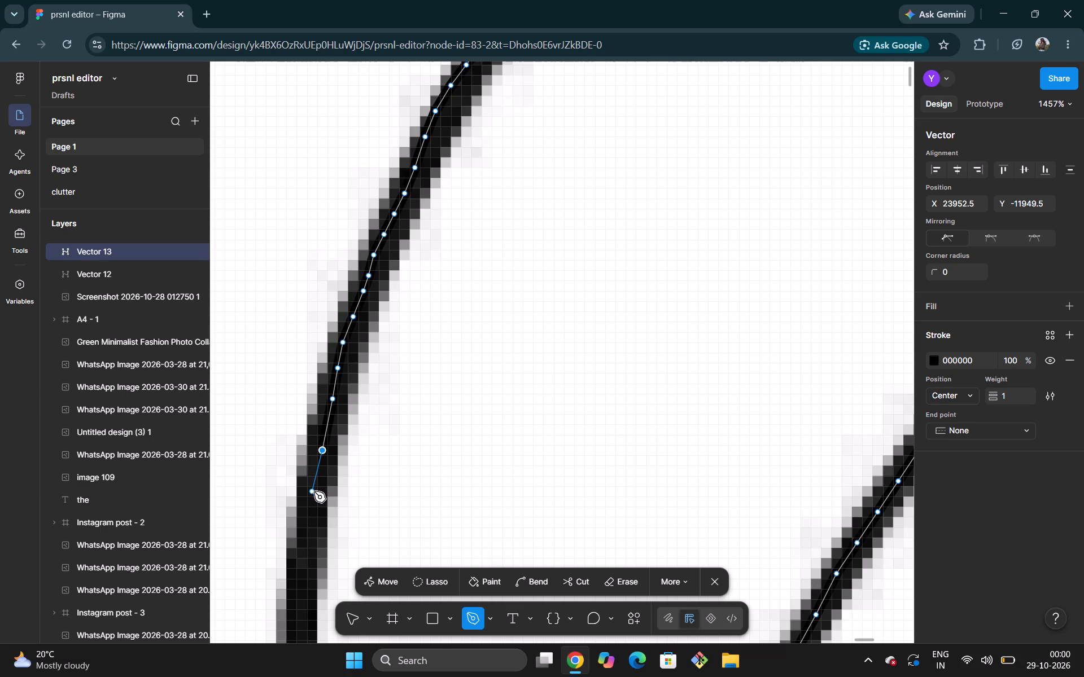
{"action": "left_click", "coordinate": [313, 495]}
Trace five more points down the near-vertical stretch of the hat's outer arc, to about X 23951, Y -11911.5.
{"action": "scroll", "coordinate": [313, 495], "scroll_direction": "down", "scroll_amount": 2}
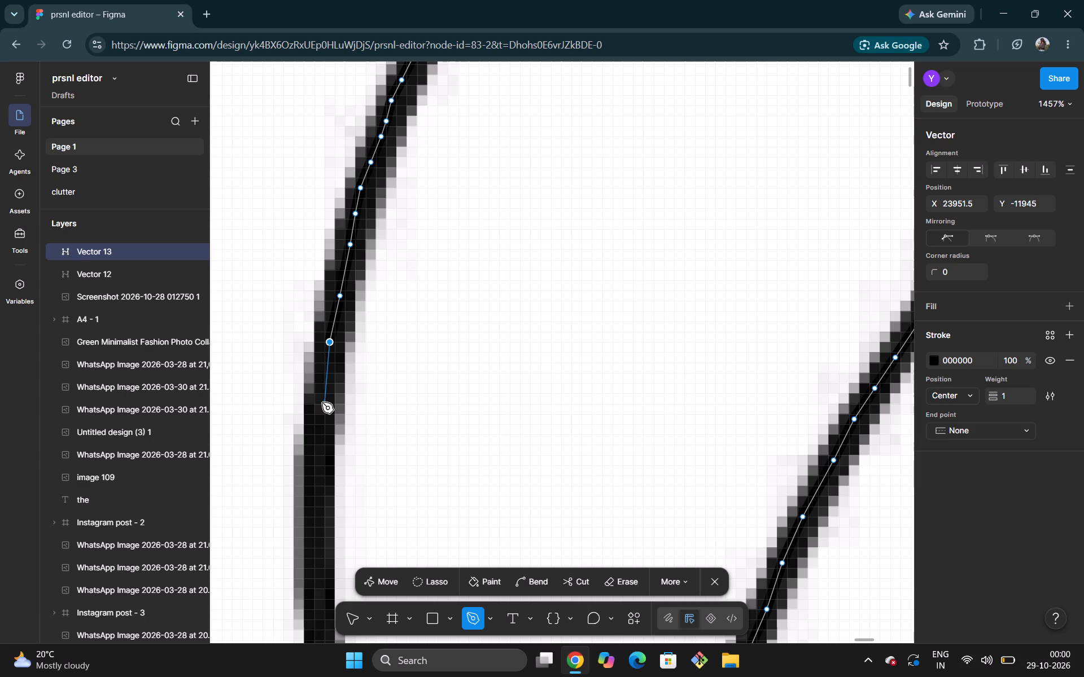
{"action": "left_click", "coordinate": [321, 403]}
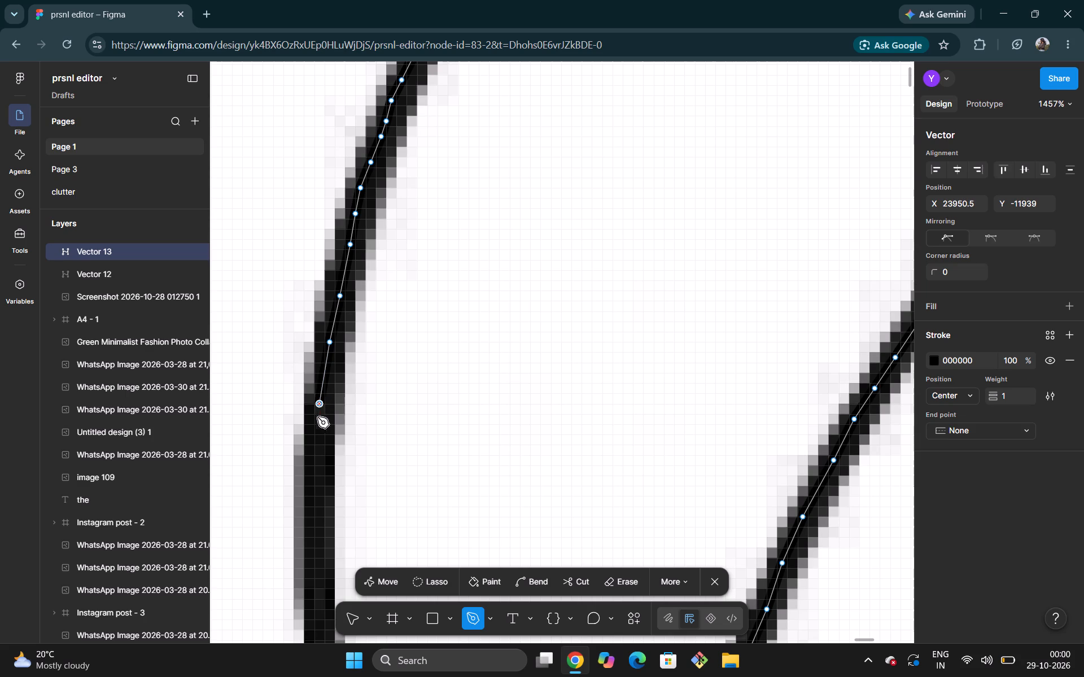
{"action": "left_click", "coordinate": [313, 467]}
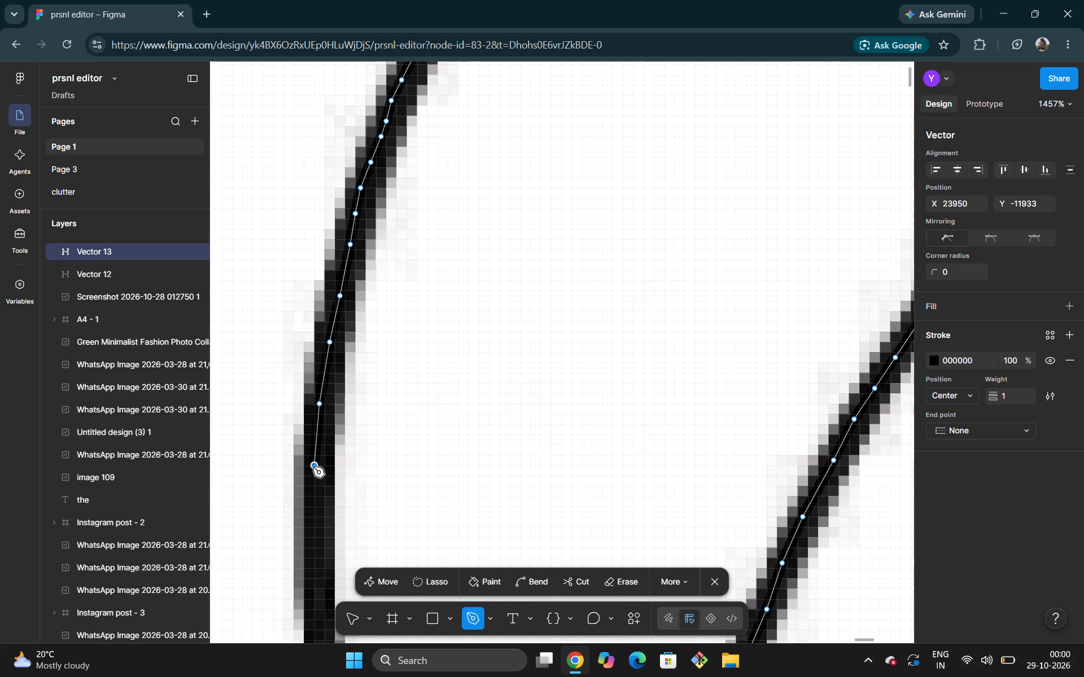
{"action": "scroll", "coordinate": [313, 467], "scroll_direction": "down", "scroll_amount": 2}
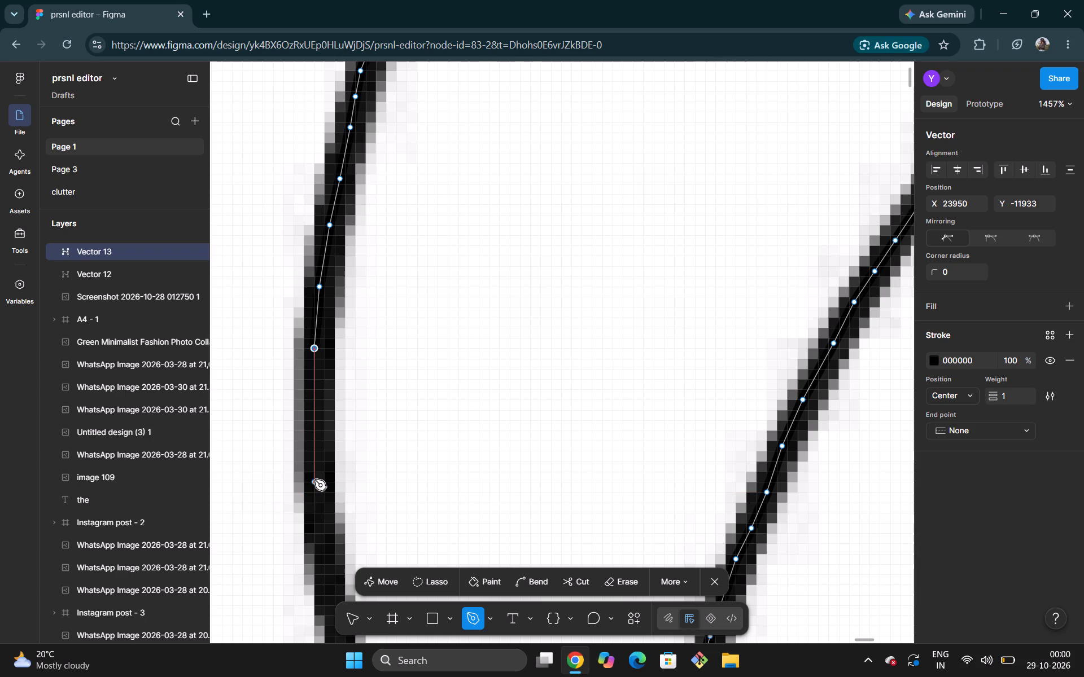
{"action": "left_click", "coordinate": [314, 480]}
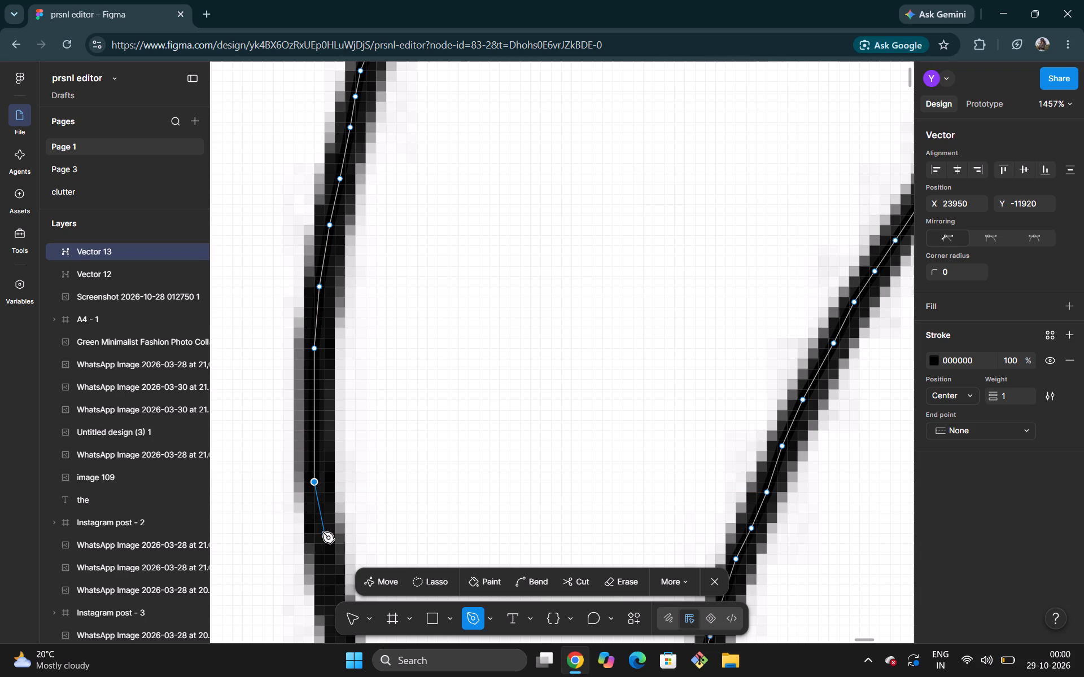
{"action": "left_click", "coordinate": [317, 525]}
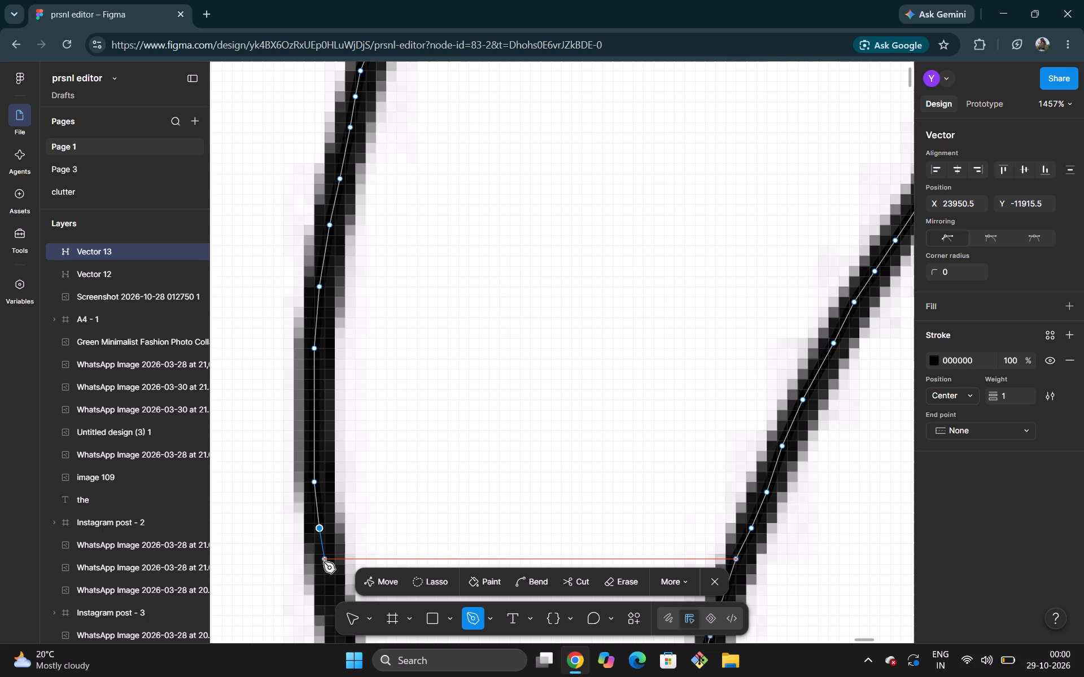
{"action": "scroll", "coordinate": [324, 562], "scroll_direction": "down", "scroll_amount": 1}
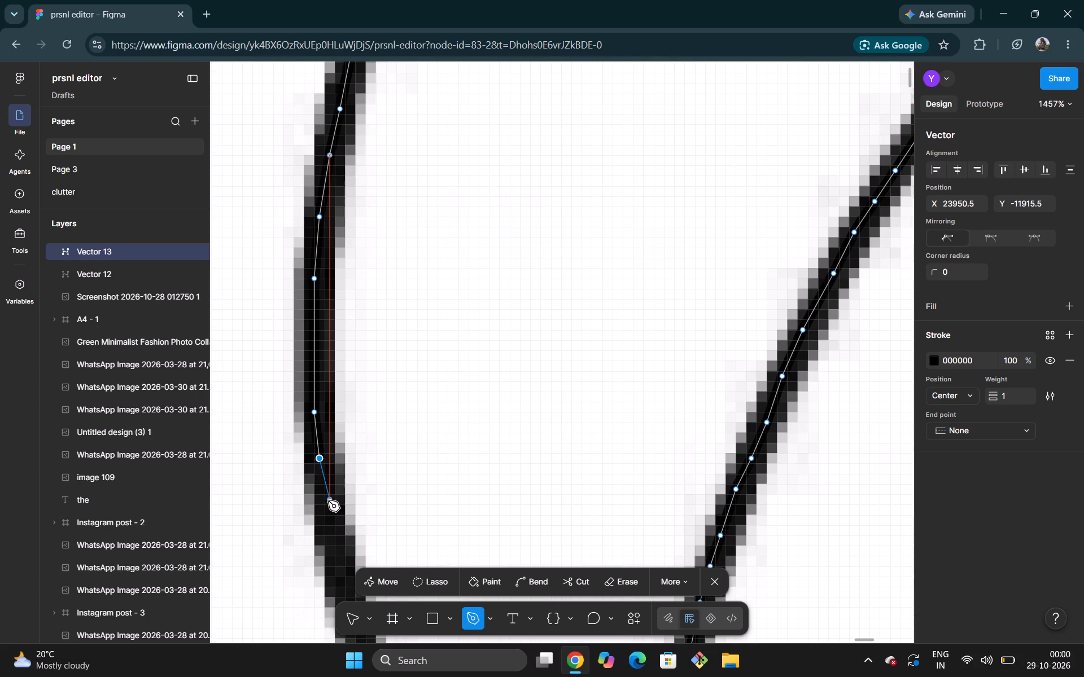
{"action": "left_click", "coordinate": [325, 500]}
Add four points where the dark line starts curving back inward, to about X 23954, Y -11899.
{"action": "scroll", "coordinate": [325, 500], "scroll_direction": "down", "scroll_amount": 1}
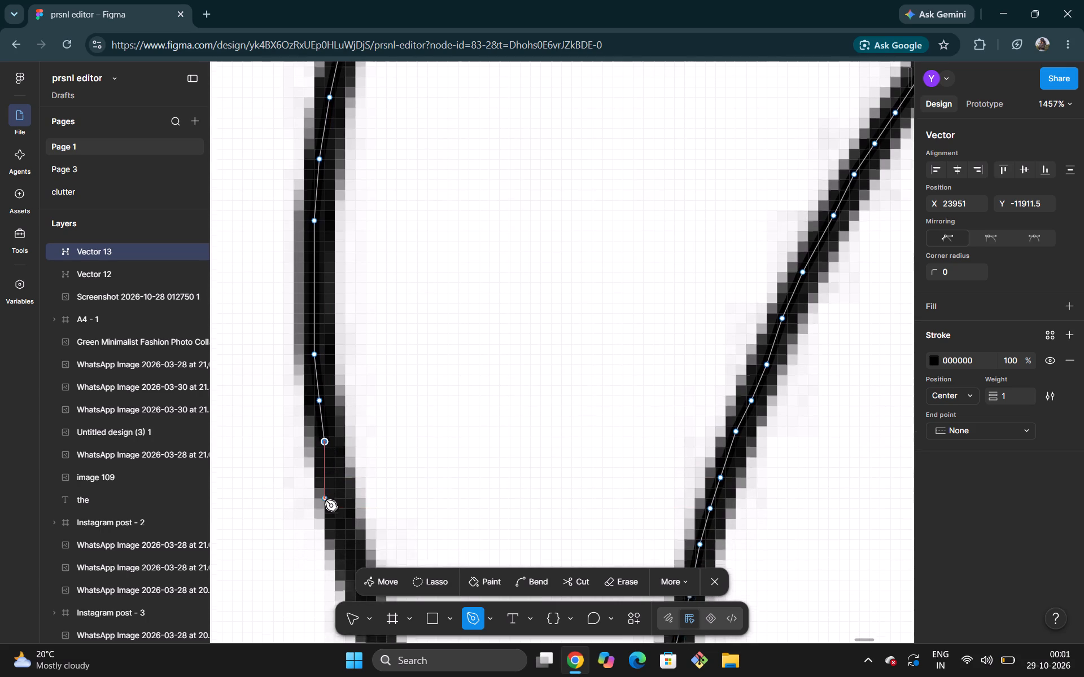
{"action": "scroll", "coordinate": [325, 500], "scroll_direction": "down", "scroll_amount": 1}
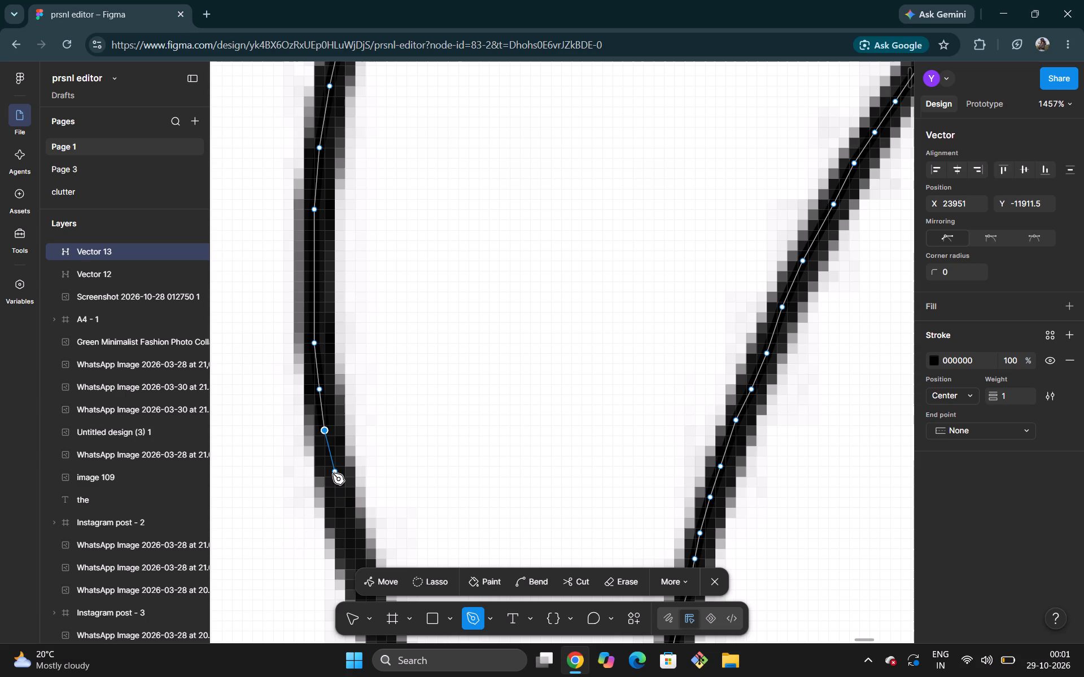
{"action": "left_click", "coordinate": [333, 473]}
{"action": "scroll", "coordinate": [333, 473], "scroll_direction": "down", "scroll_amount": 1}
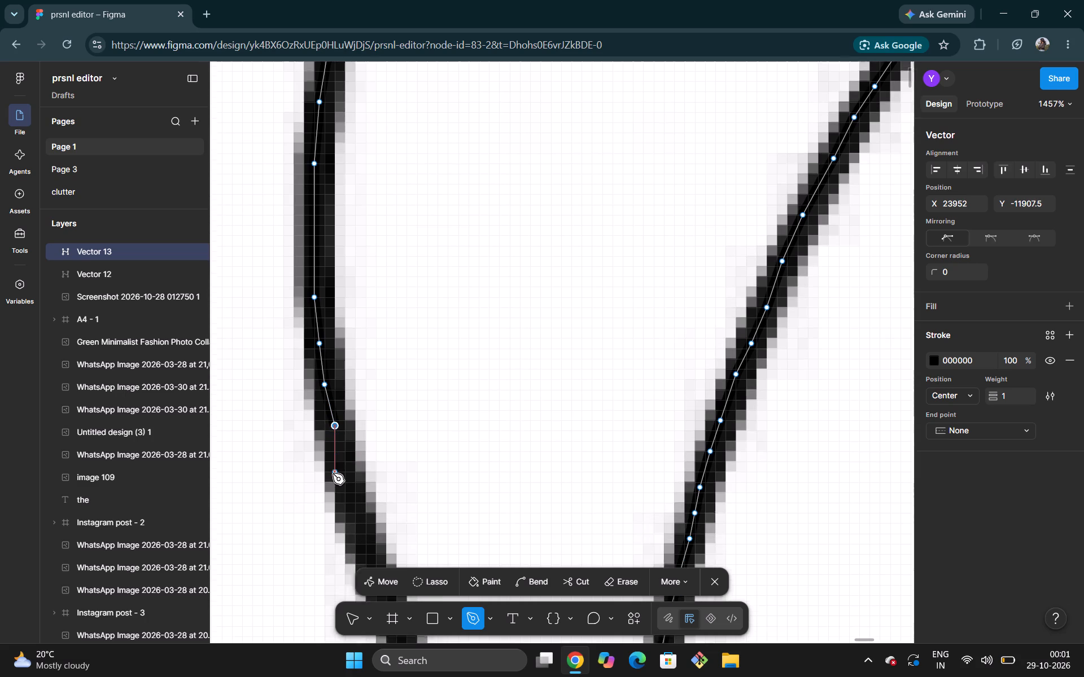
{"action": "scroll", "coordinate": [333, 473], "scroll_direction": "down", "scroll_amount": 1}
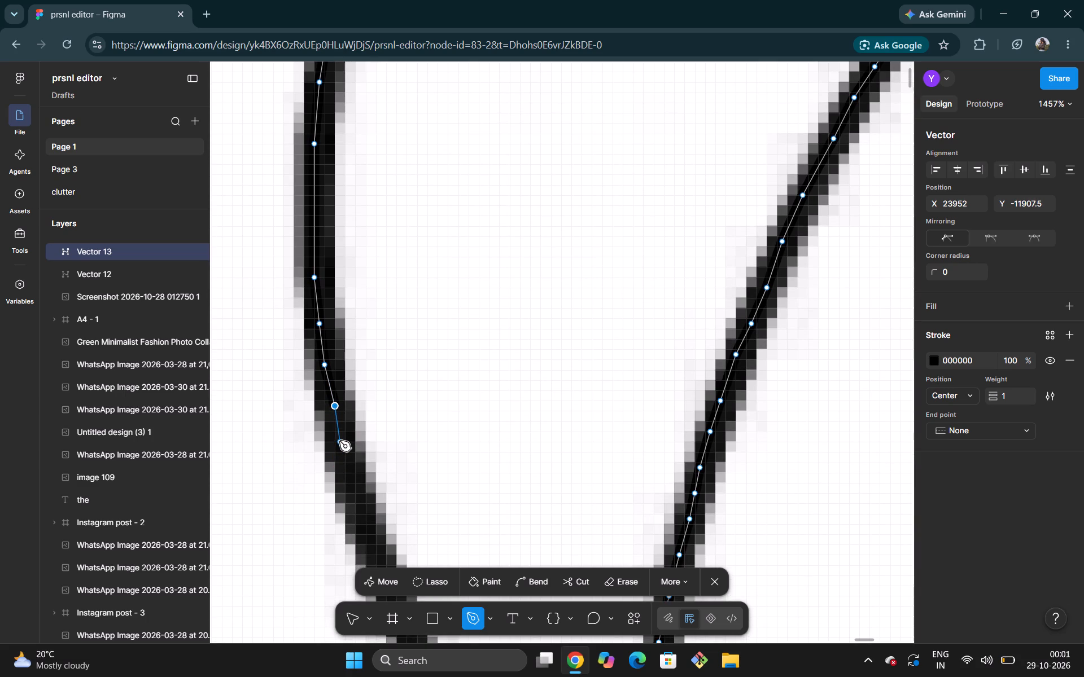
{"action": "left_click", "coordinate": [339, 441]}
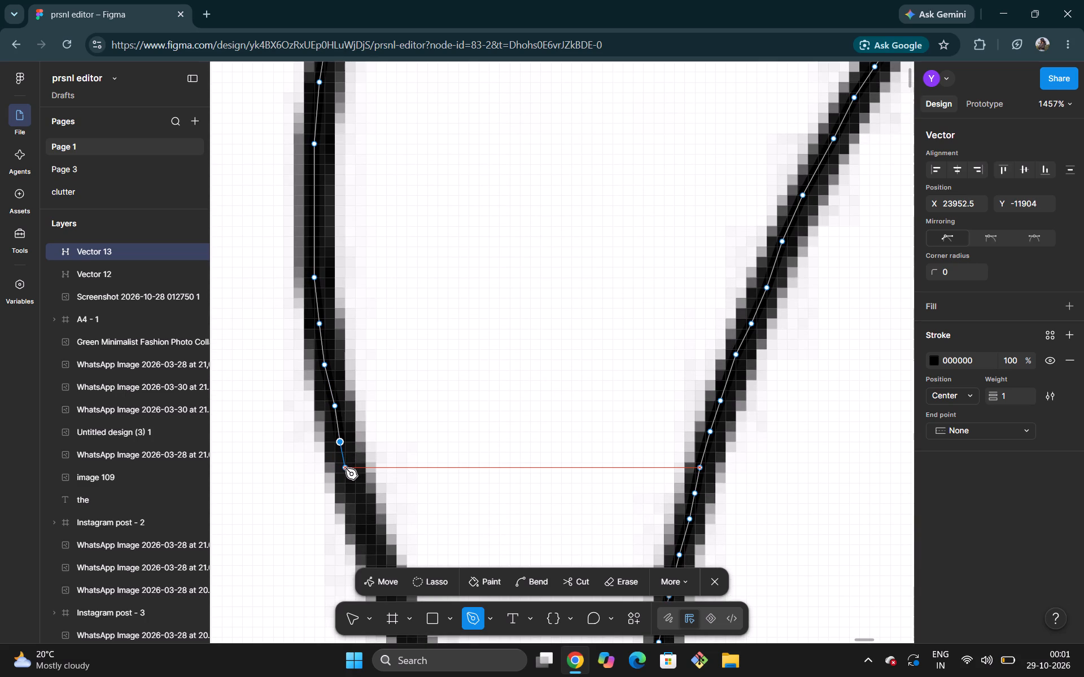
{"action": "left_click", "coordinate": [346, 468]}
{"action": "scroll", "coordinate": [346, 468], "scroll_direction": "down", "scroll_amount": 1}
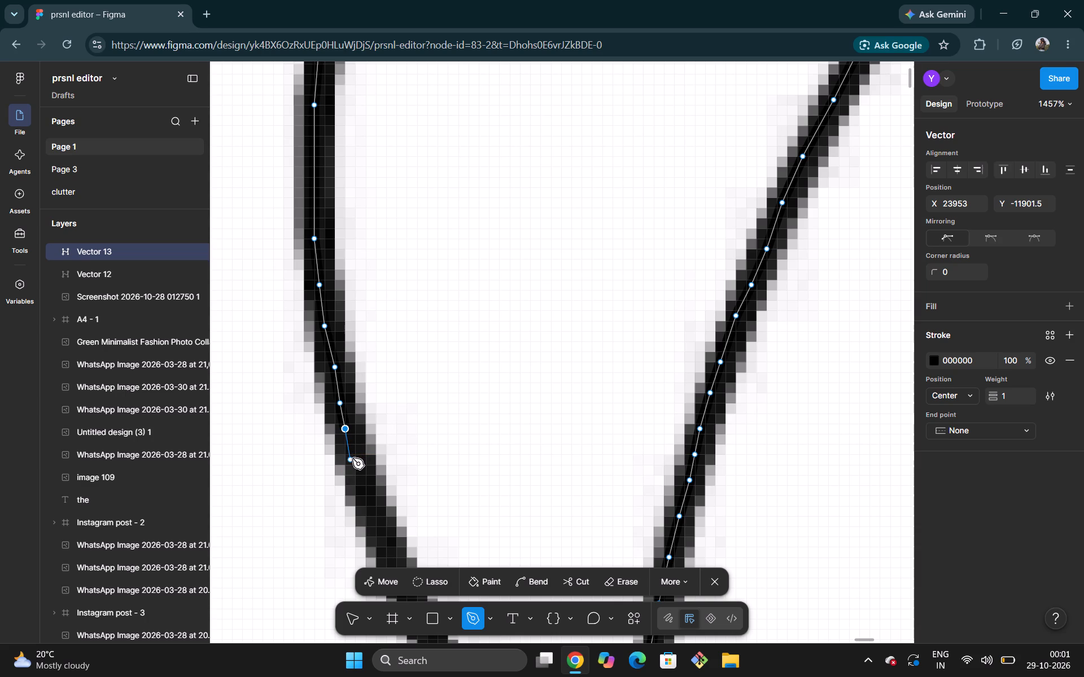
{"action": "left_click", "coordinate": [353, 456]}
Continue the path with eight closely spaced points along the inner edge of the lower curve, to about X 23962.5, Y -11881.
{"action": "scroll", "coordinate": [353, 456], "scroll_direction": "down", "scroll_amount": 1}
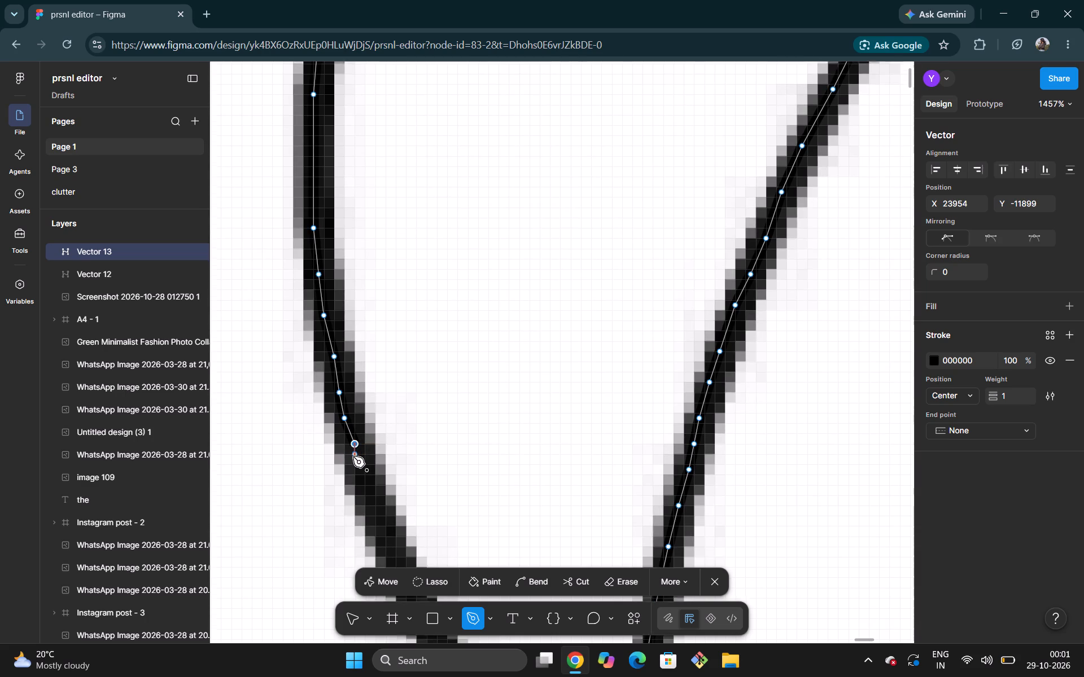
{"action": "scroll", "coordinate": [353, 456], "scroll_direction": "down", "scroll_amount": 1}
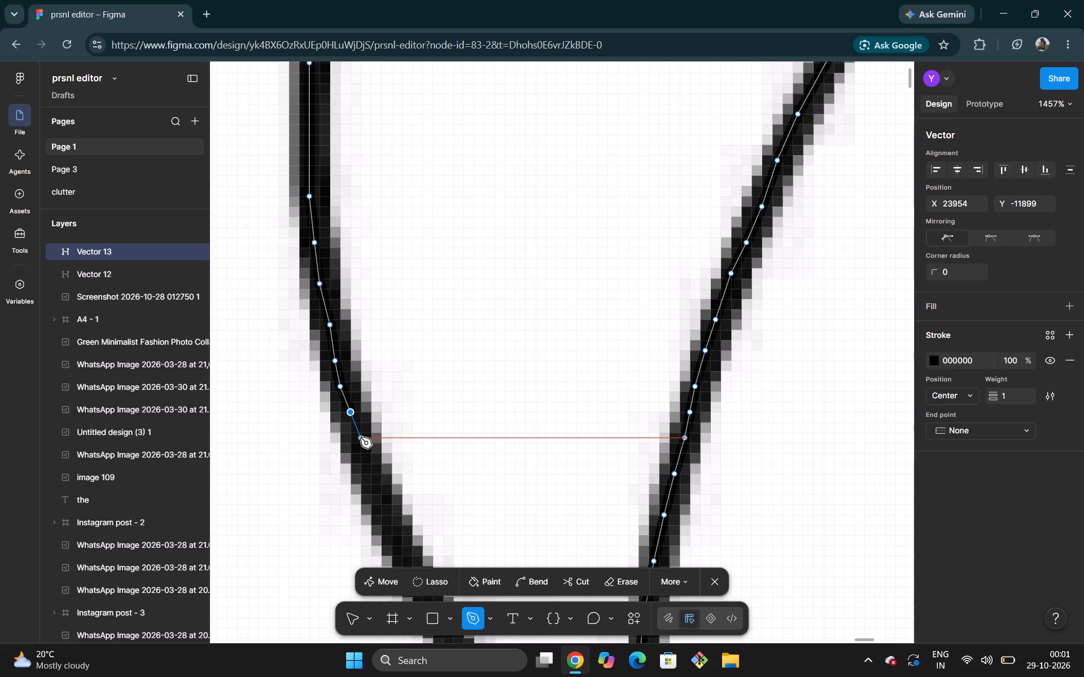
{"action": "left_click", "coordinate": [360, 437]}
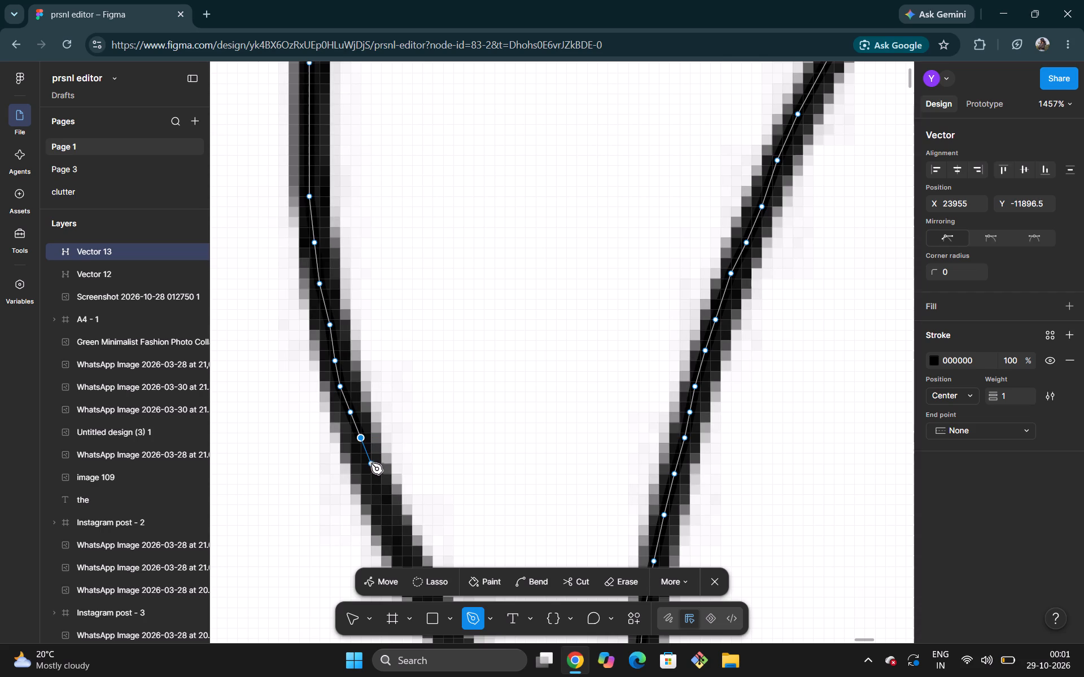
{"action": "left_click", "coordinate": [371, 465]}
{"action": "scroll", "coordinate": [371, 465], "scroll_direction": "down", "scroll_amount": 1}
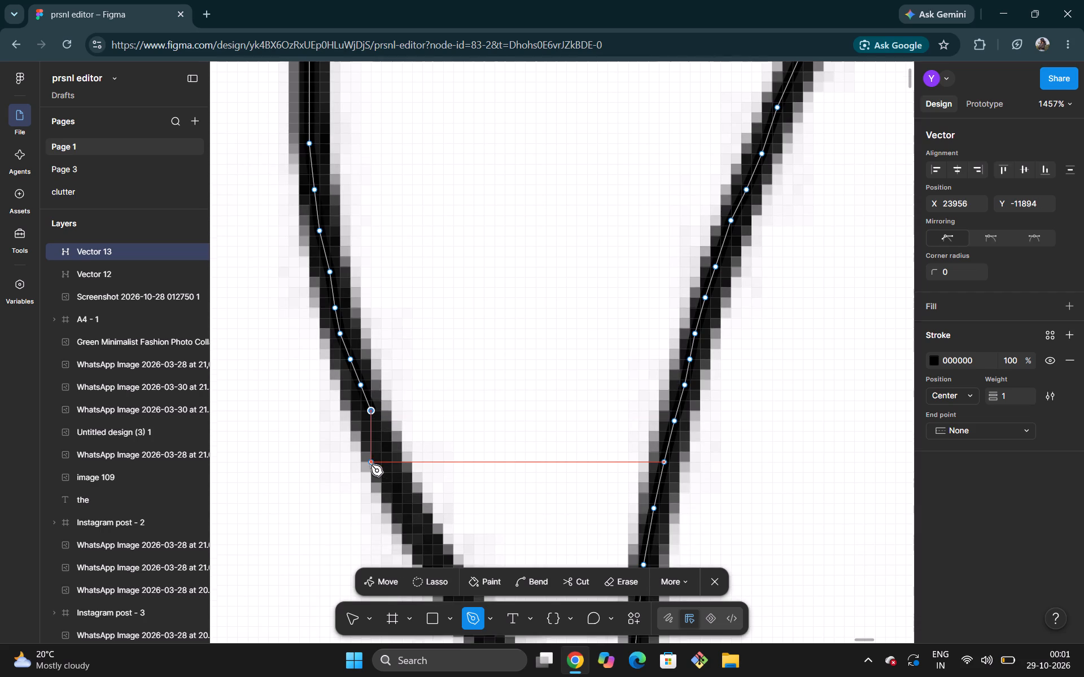
{"action": "scroll", "coordinate": [371, 465], "scroll_direction": "down", "scroll_amount": 1}
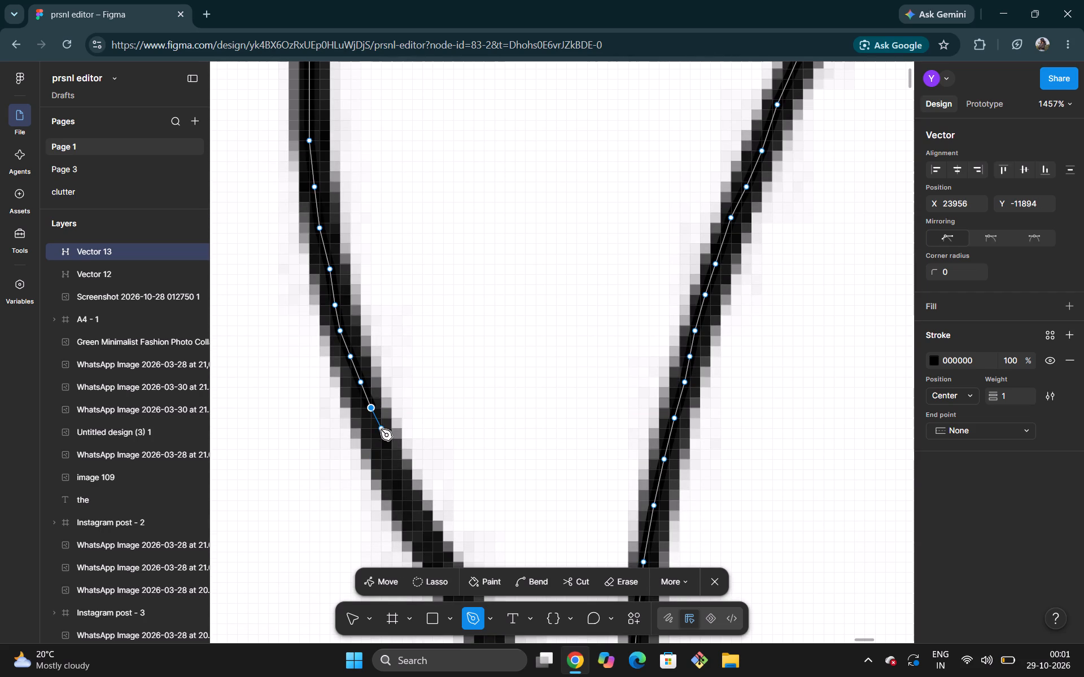
{"action": "left_click", "coordinate": [381, 429]}
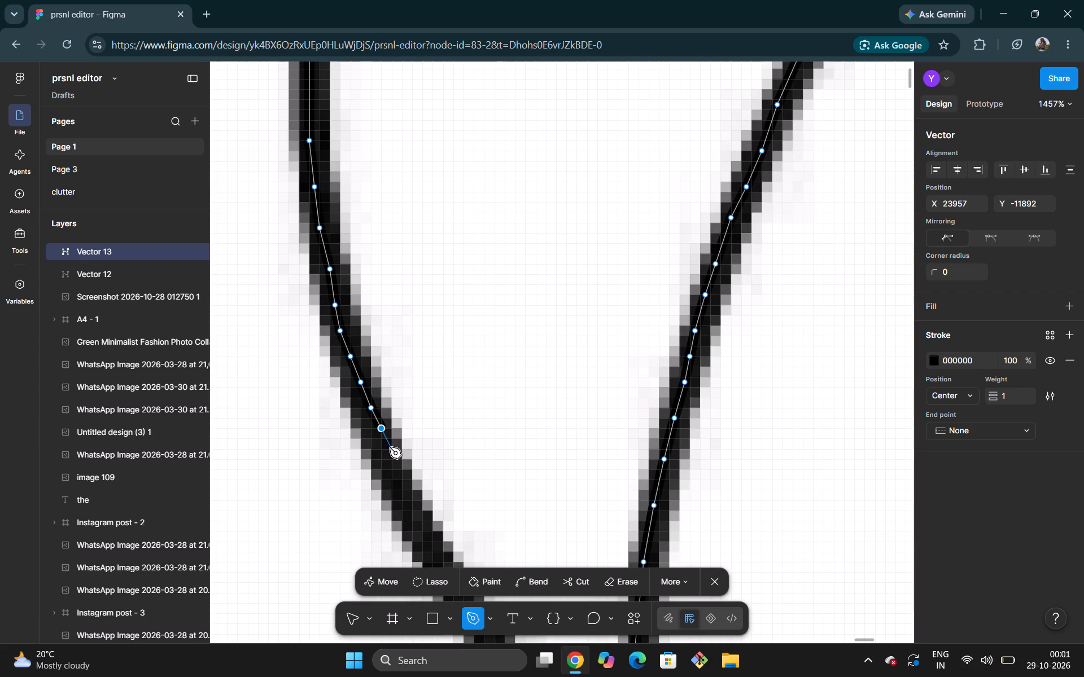
{"action": "left_click", "coordinate": [390, 447]}
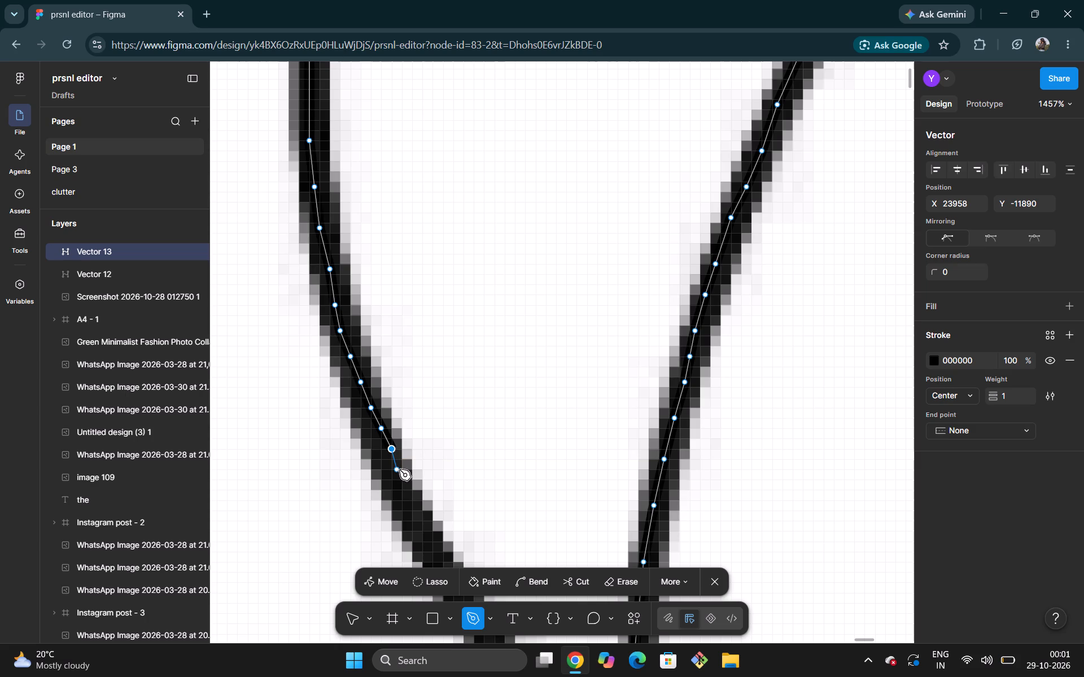
{"action": "left_click", "coordinate": [399, 469]}
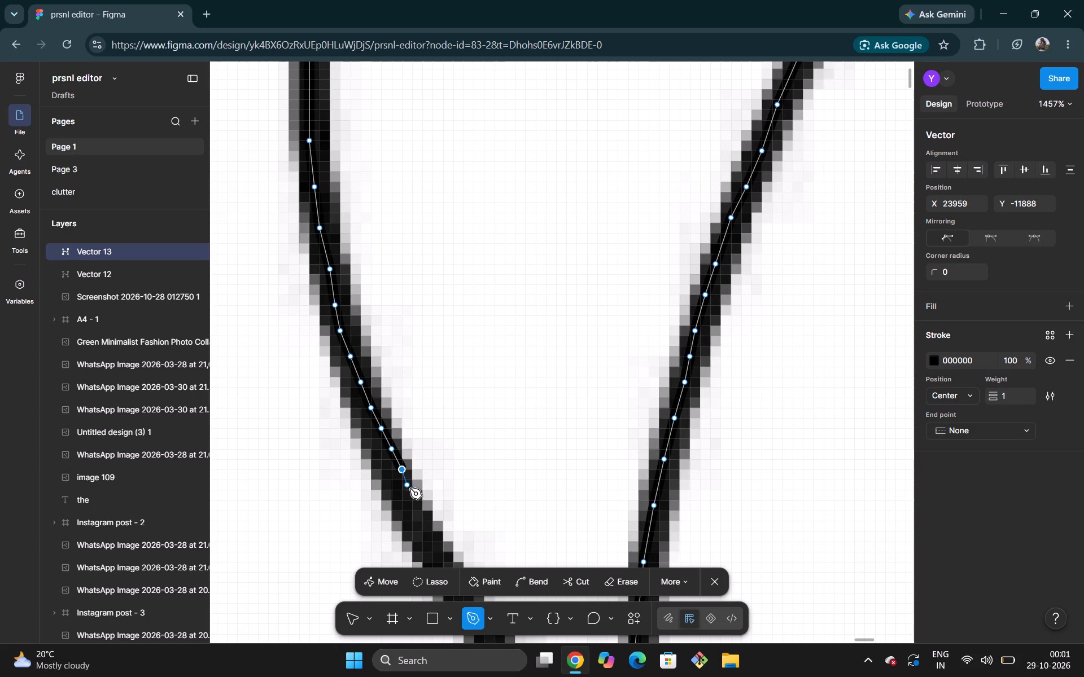
{"action": "left_click", "coordinate": [412, 492]}
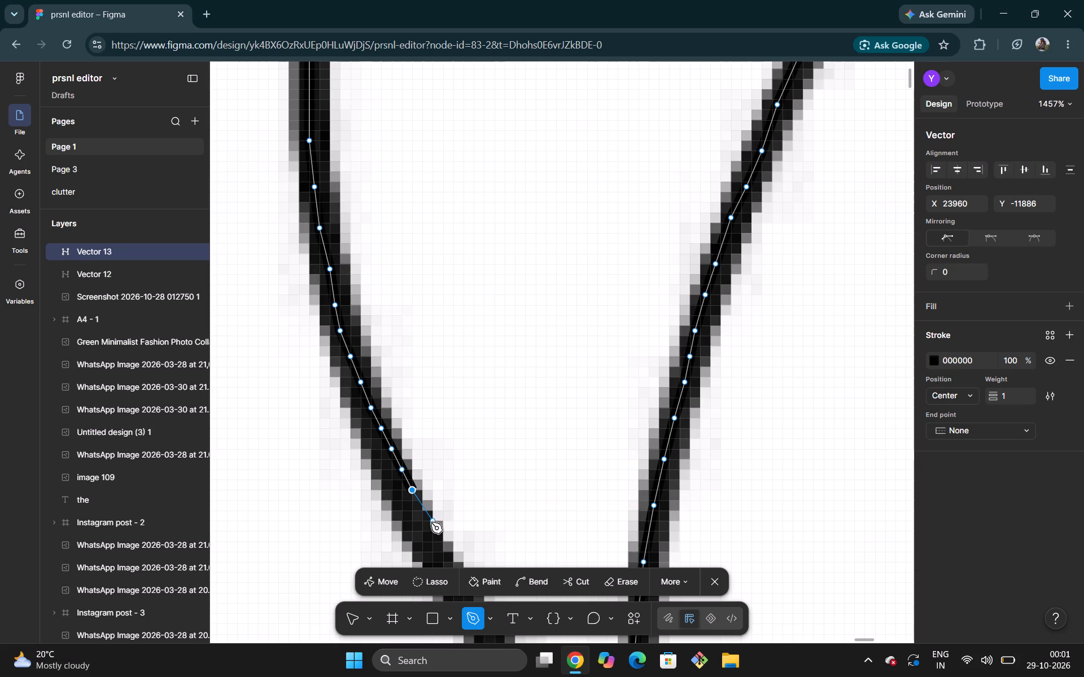
{"action": "left_click", "coordinate": [426, 521]}
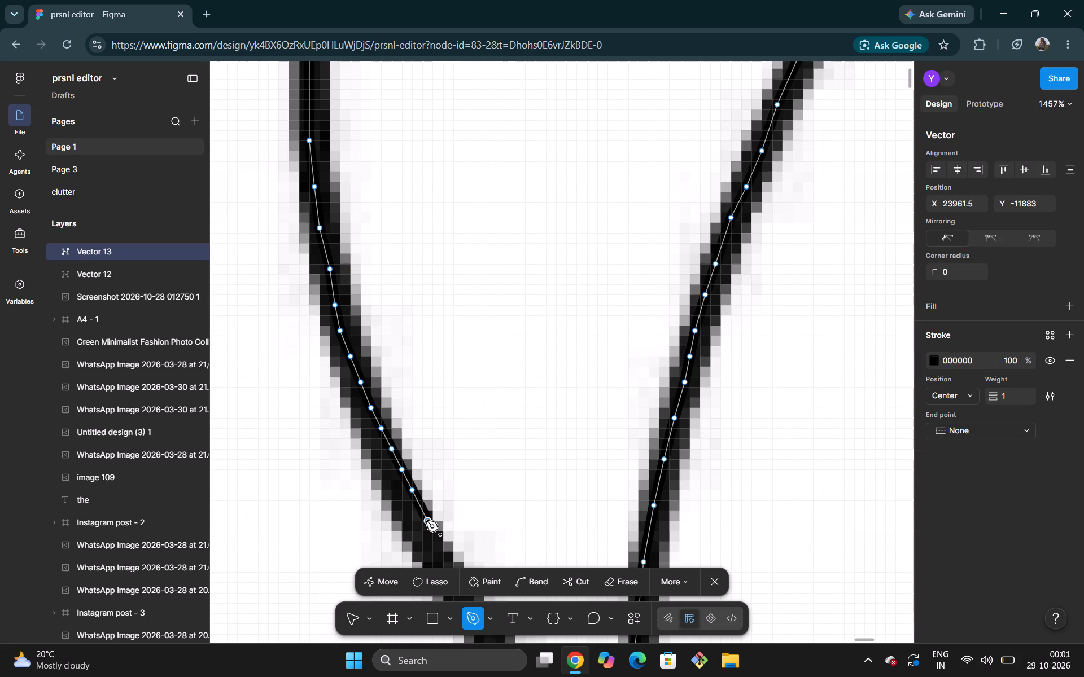
{"action": "left_click", "coordinate": [439, 543]}
Trace six more points along the flattening lower curve, to about X 23972, Y -11868.5.
{"action": "scroll", "coordinate": [445, 559], "scroll_direction": "down", "scroll_amount": 1}
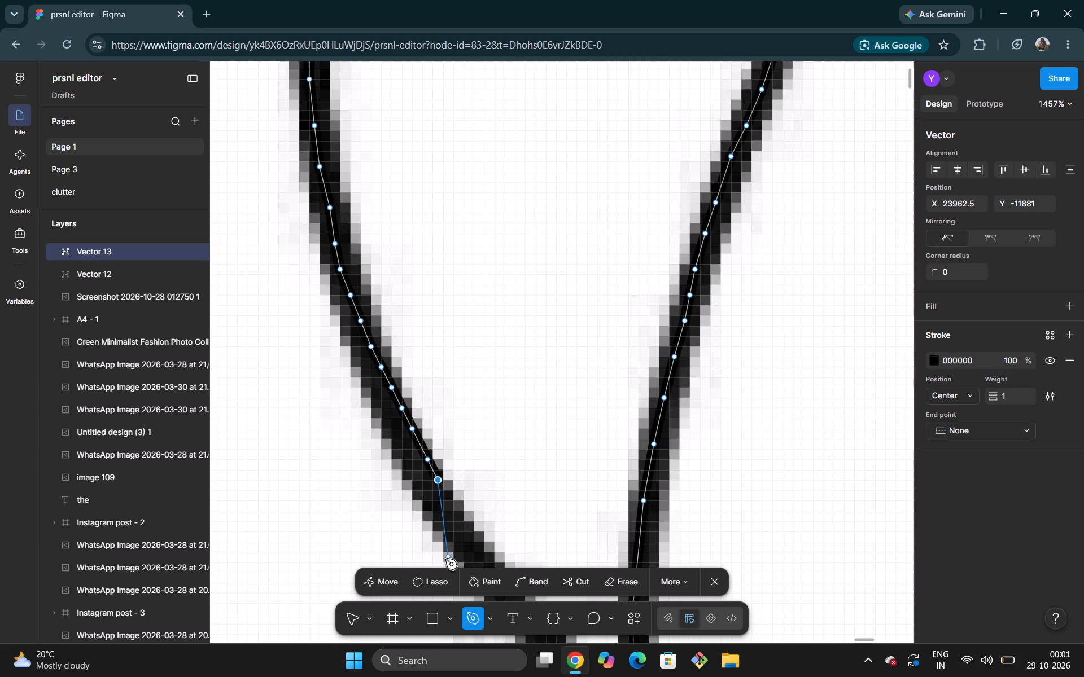
{"action": "left_click", "coordinate": [451, 503]}
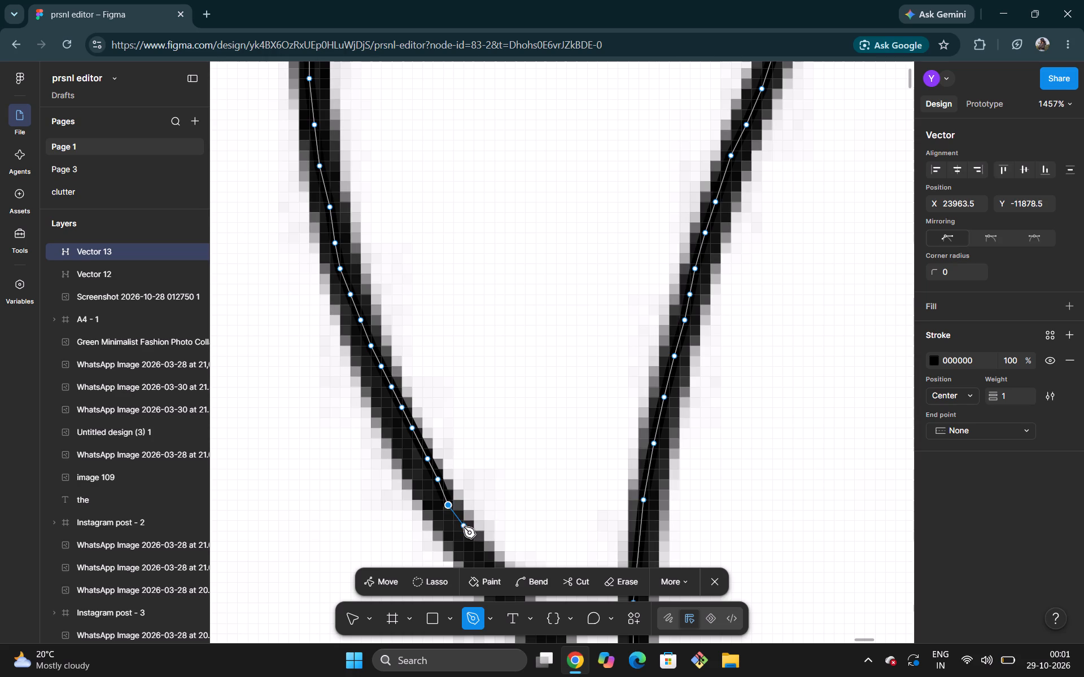
{"action": "left_click", "coordinate": [462, 525]}
{"action": "scroll", "coordinate": [462, 525], "scroll_direction": "down", "scroll_amount": 1}
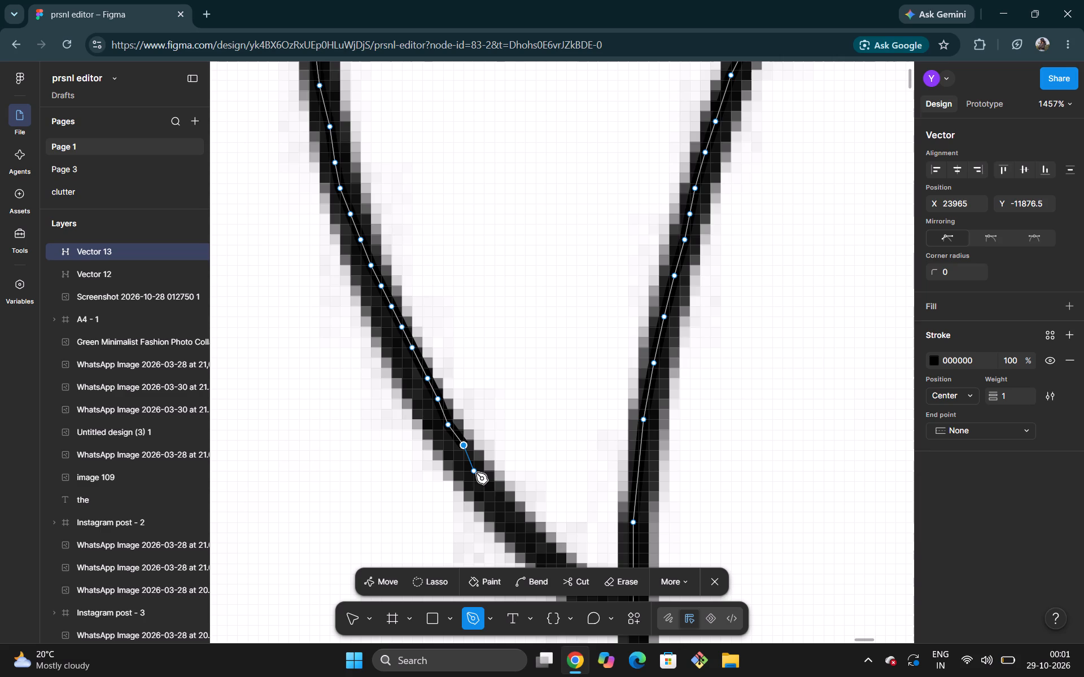
{"action": "left_click", "coordinate": [476, 473]}
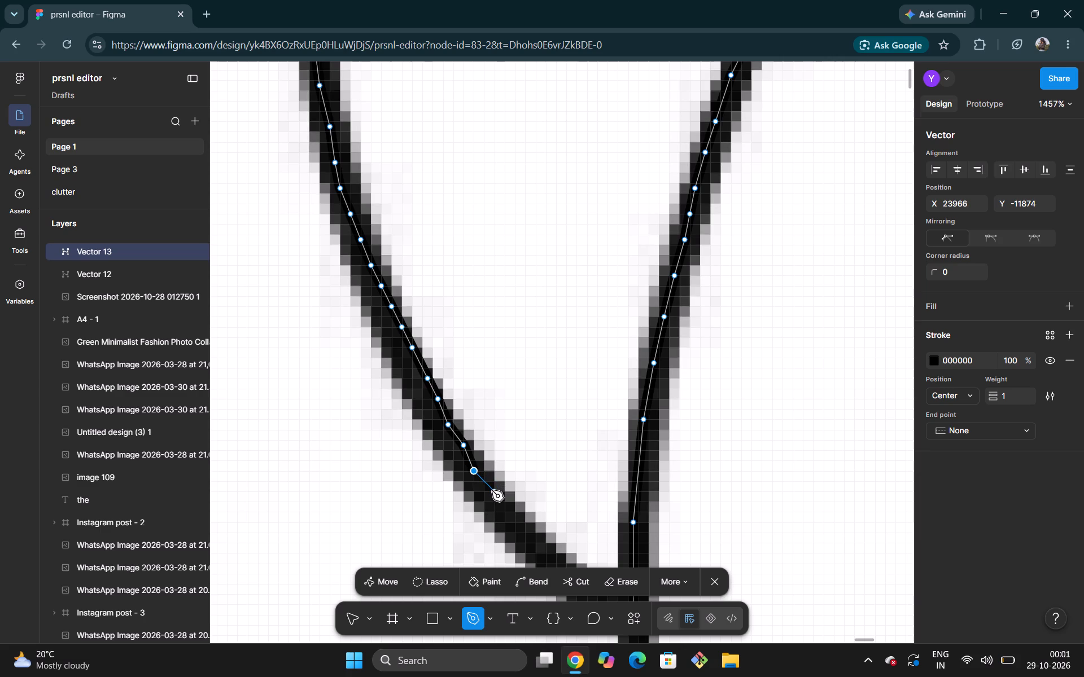
{"action": "left_click", "coordinate": [492, 490]}
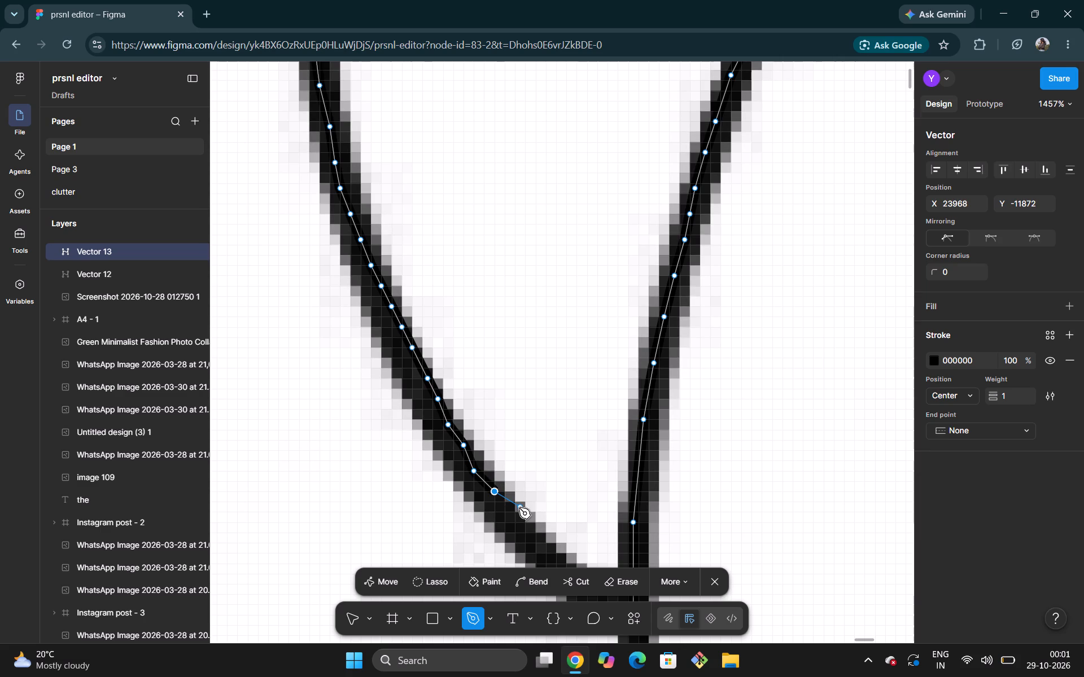
{"action": "left_click", "coordinate": [515, 511]}
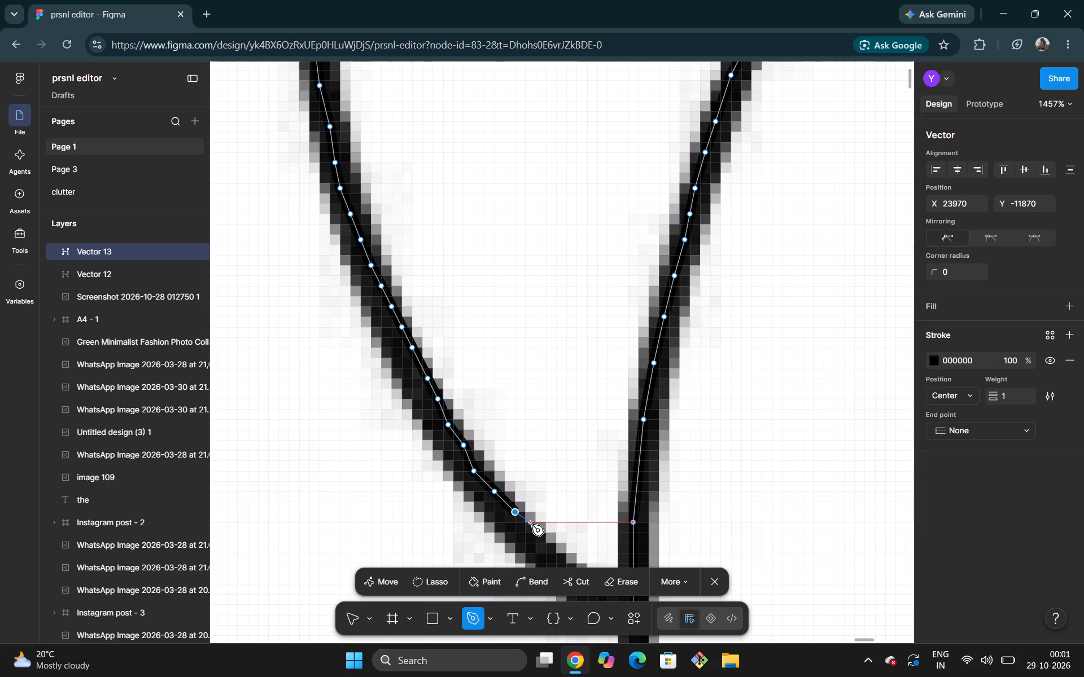
{"action": "left_click", "coordinate": [533, 525]}
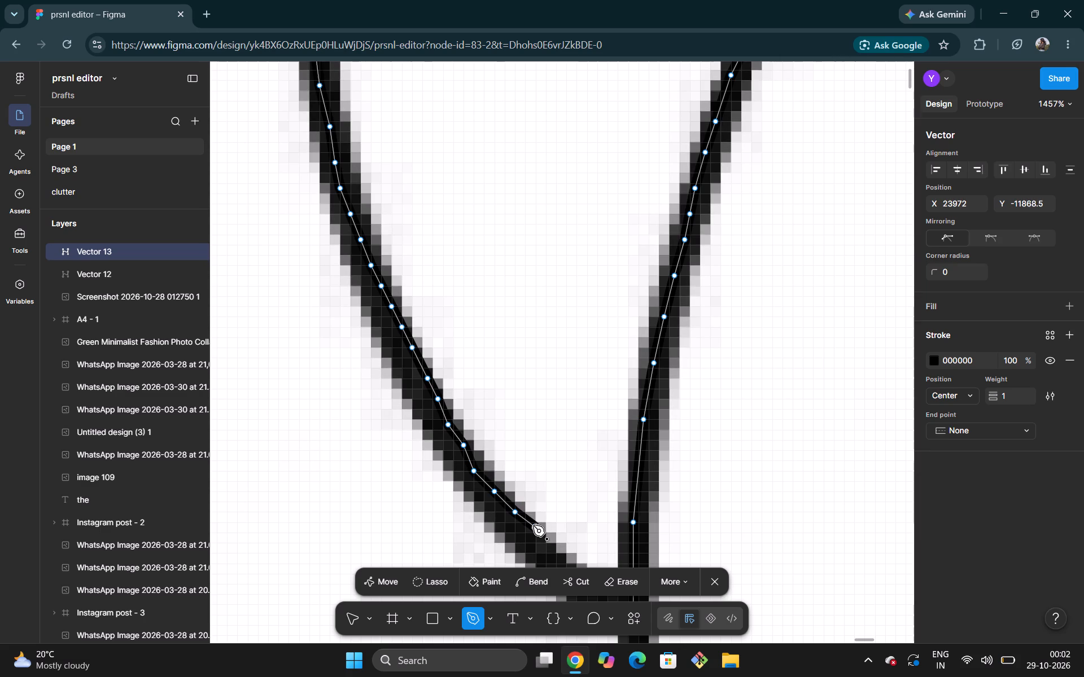
{"action": "left_click", "coordinate": [533, 525]}
Trace the last points down to the lower junction, through about X 23981, Y -11860, close the path at its starting point and finish editing.
{"action": "scroll", "coordinate": [533, 525], "scroll_direction": "down", "scroll_amount": 1}
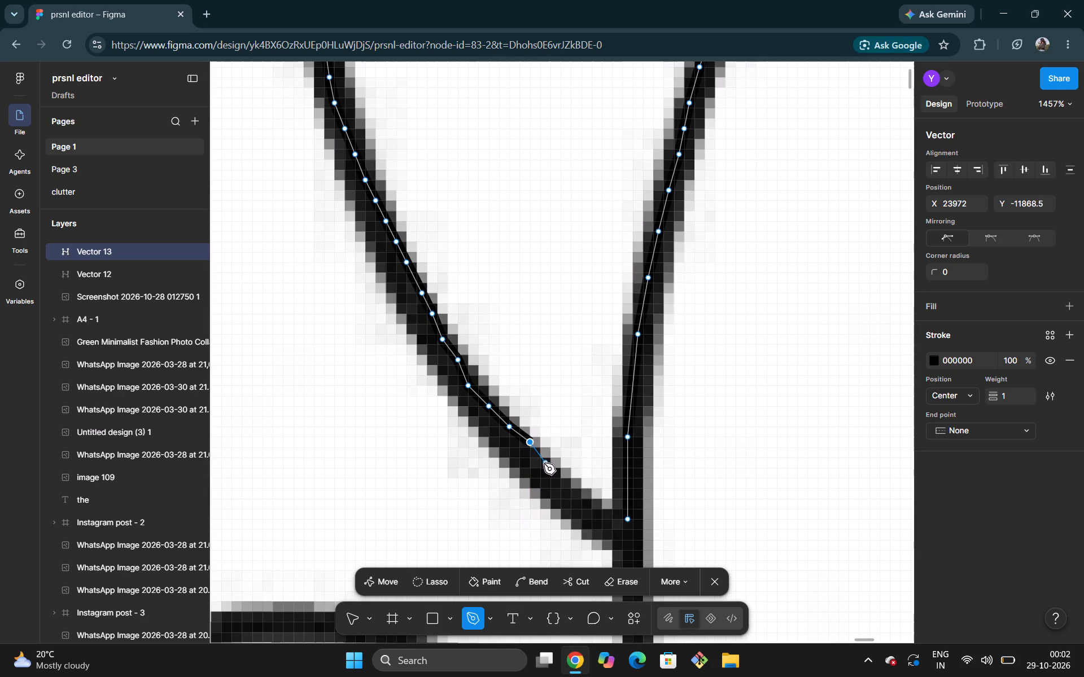
{"action": "left_click", "coordinate": [545, 463]}
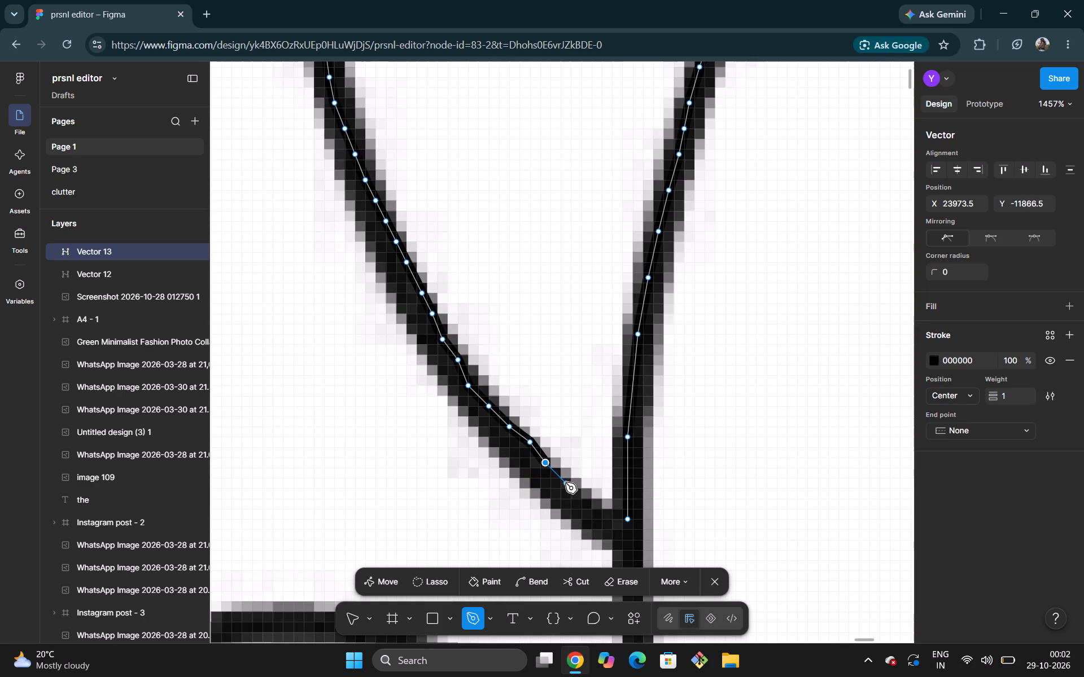
{"action": "left_click", "coordinate": [570, 487]}
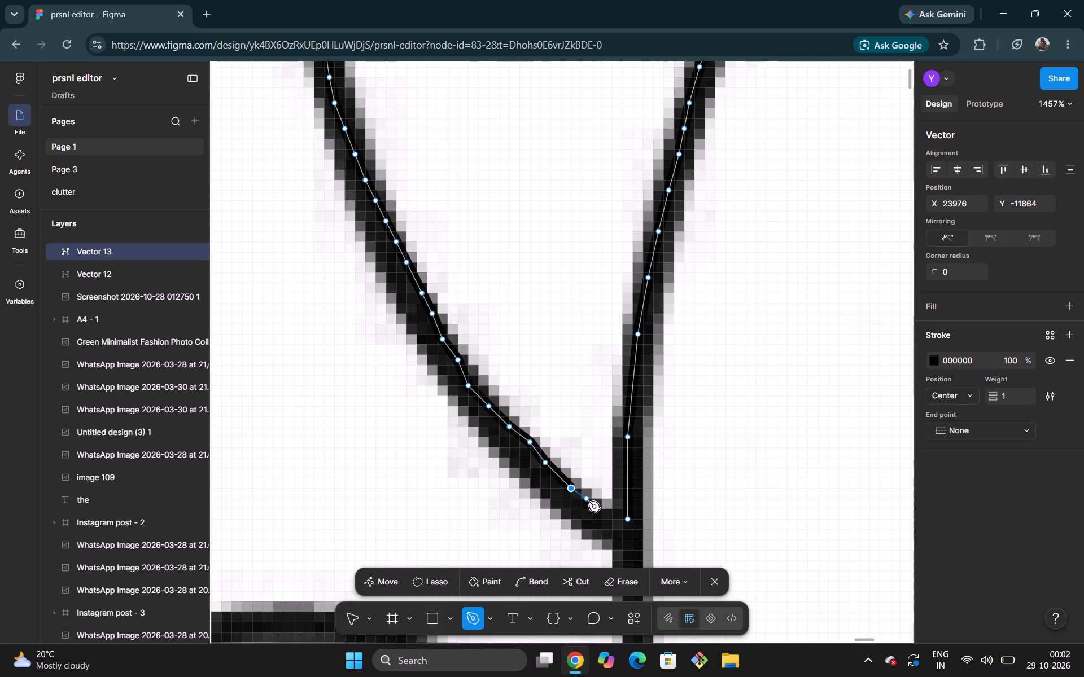
{"action": "left_click", "coordinate": [588, 501]}
{"action": "left_click", "coordinate": [598, 512]}
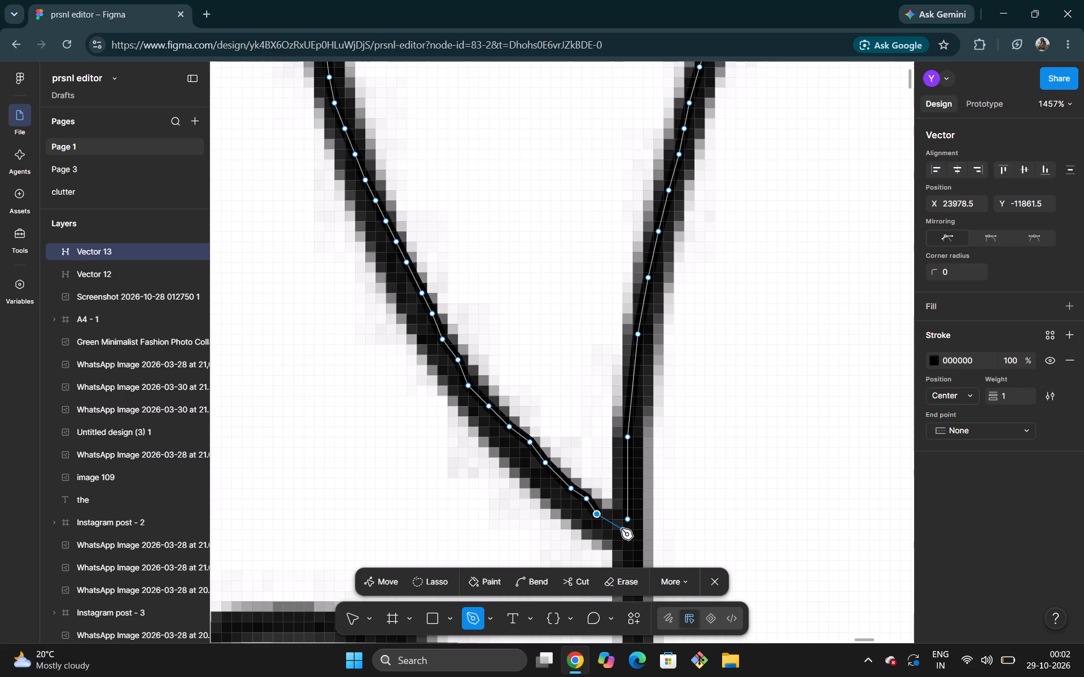
{"action": "left_click", "coordinate": [621, 529]}
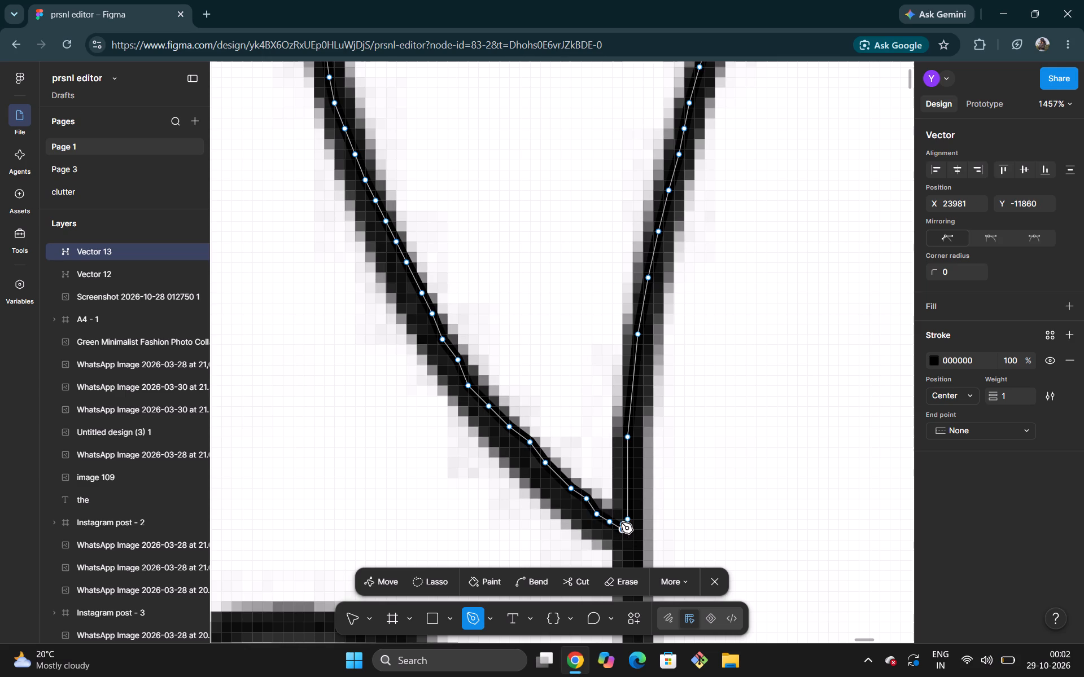
{"action": "left_click", "coordinate": [630, 519]}
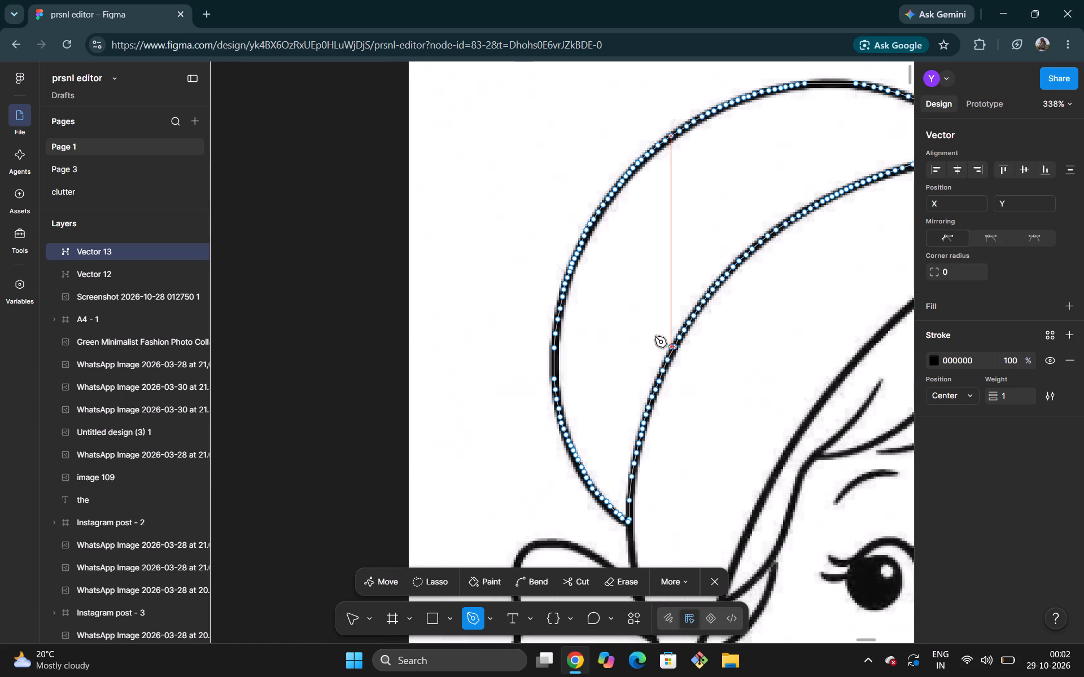
{"action": "left_click", "coordinate": [375, 575]}
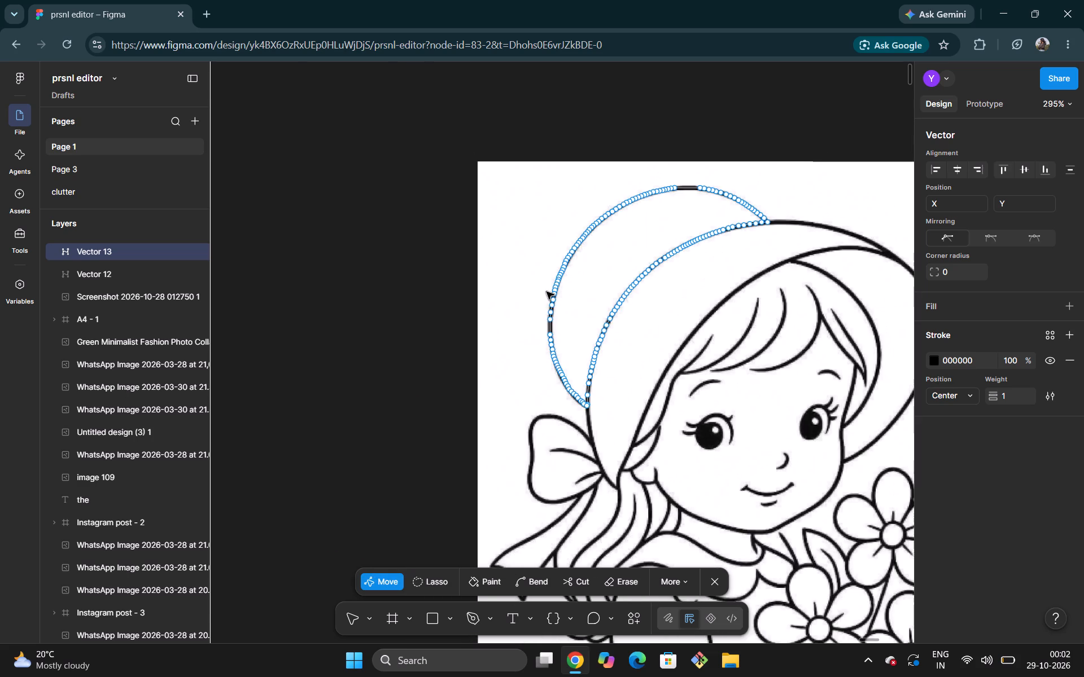
{"action": "left_click", "coordinate": [349, 621]}
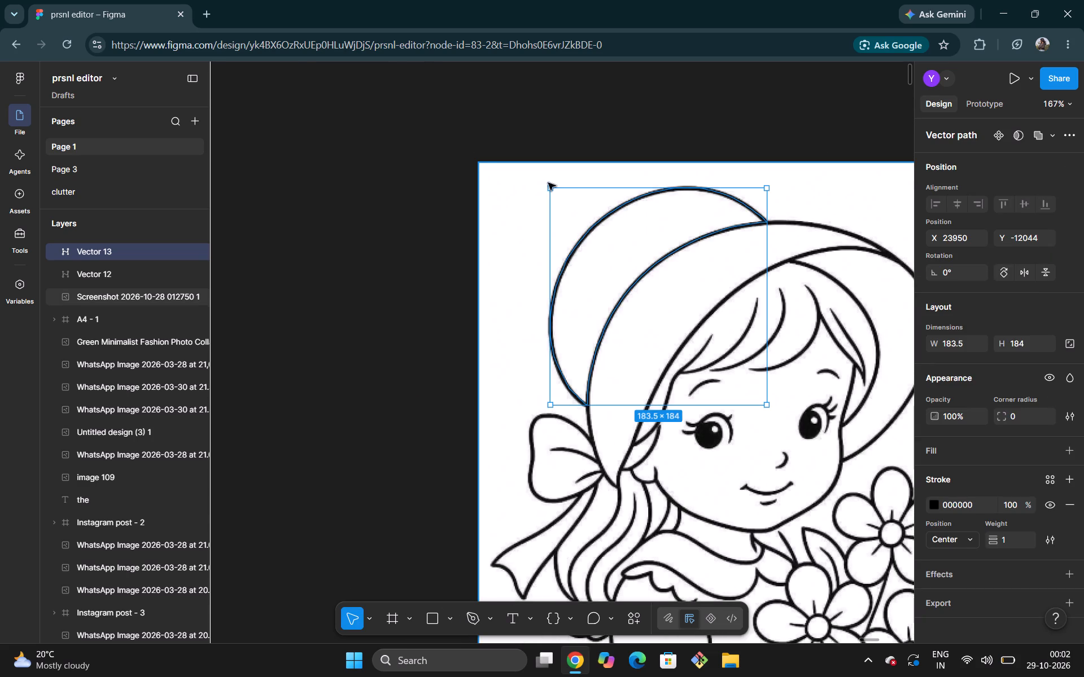
Reopen the traced hat crescent for point editing and bend the long near-vertical segment of its outer arc outward along the dark line.
{"action": "scroll", "coordinate": [617, 235], "scroll_direction": "up", "scroll_amount": 1}
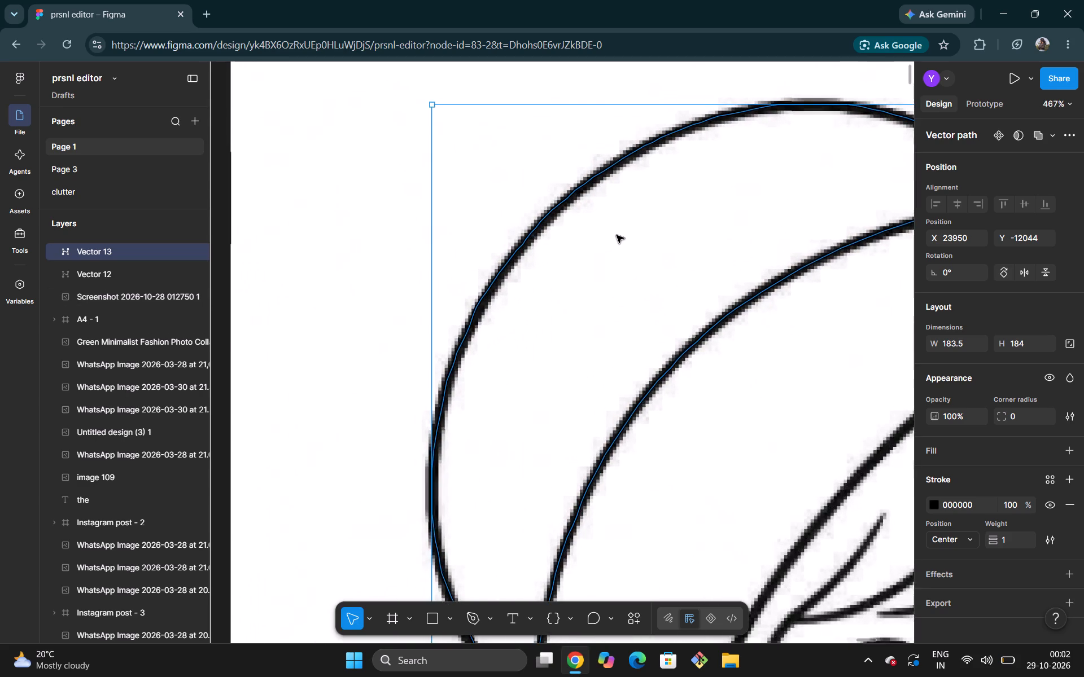
{"action": "scroll", "coordinate": [617, 235], "scroll_direction": "left", "scroll_amount": 1}
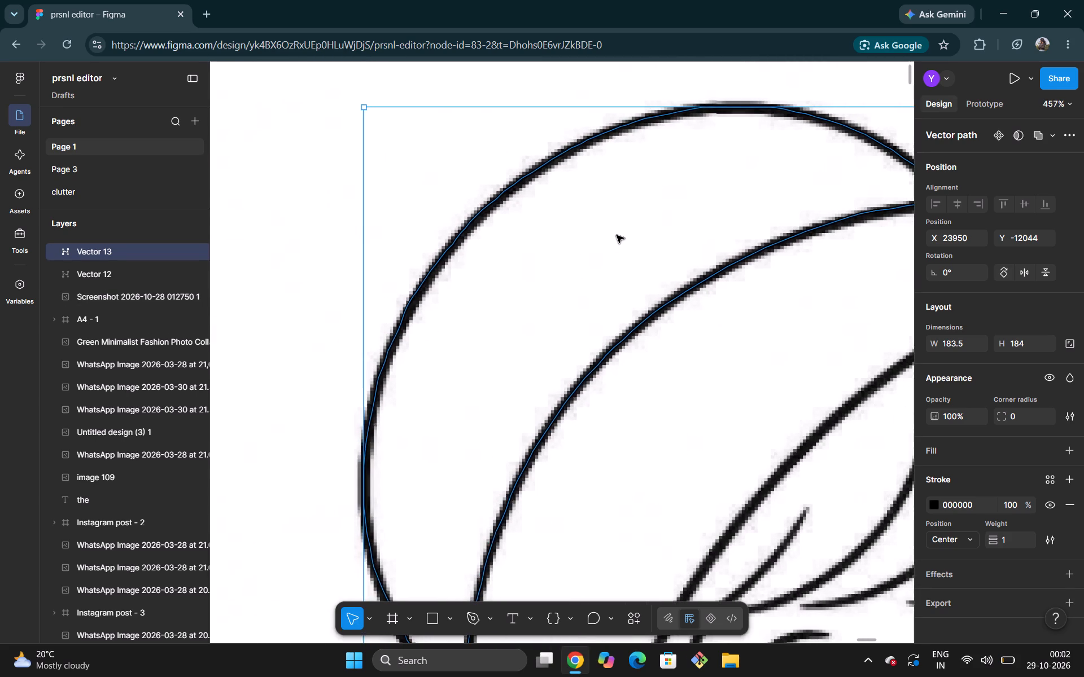
{"action": "scroll", "coordinate": [617, 235], "scroll_direction": "left", "scroll_amount": 1}
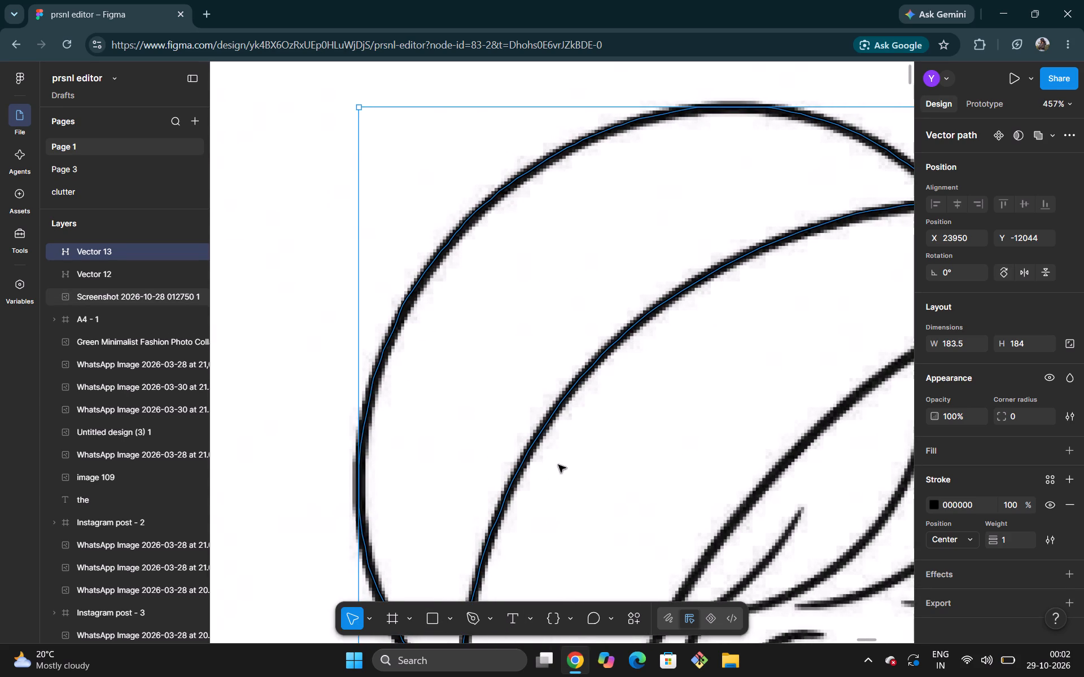
{"action": "left_click", "coordinate": [468, 620]}
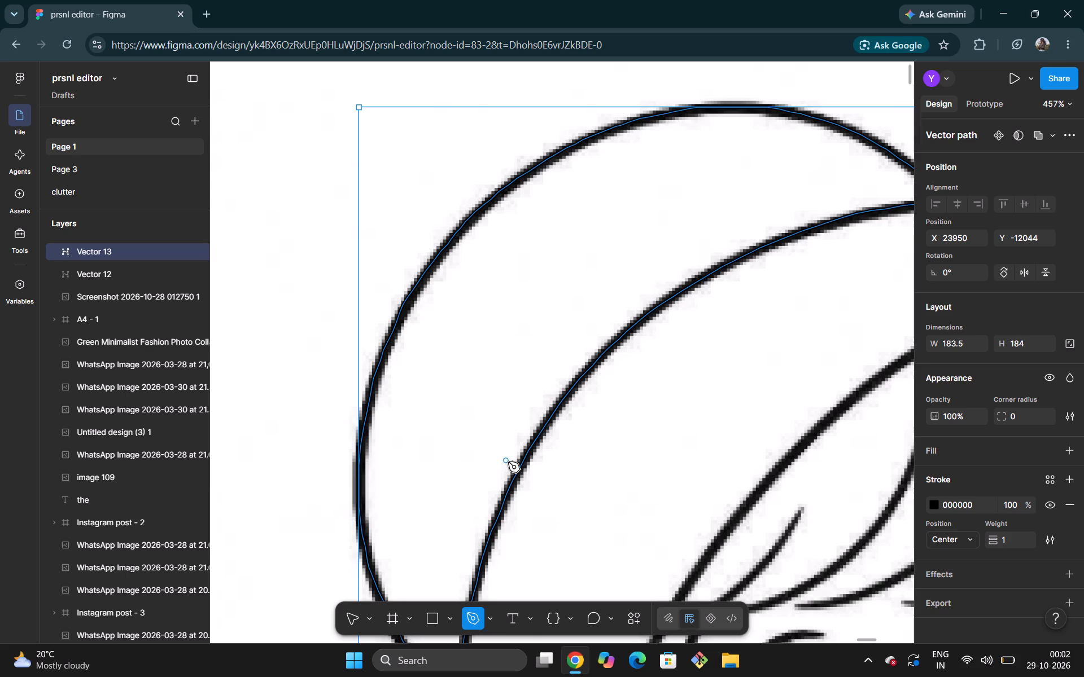
{"action": "left_click", "coordinate": [361, 616]}
{"action": "double_click", "coordinate": [414, 534]}
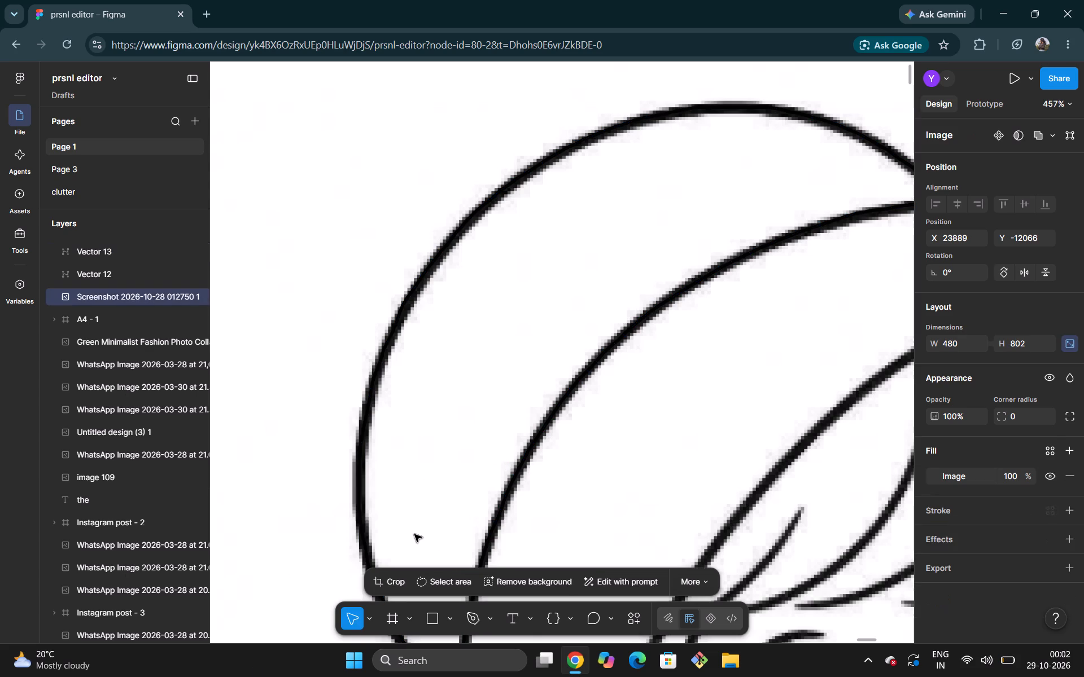
{"action": "double_click", "coordinate": [365, 525]}
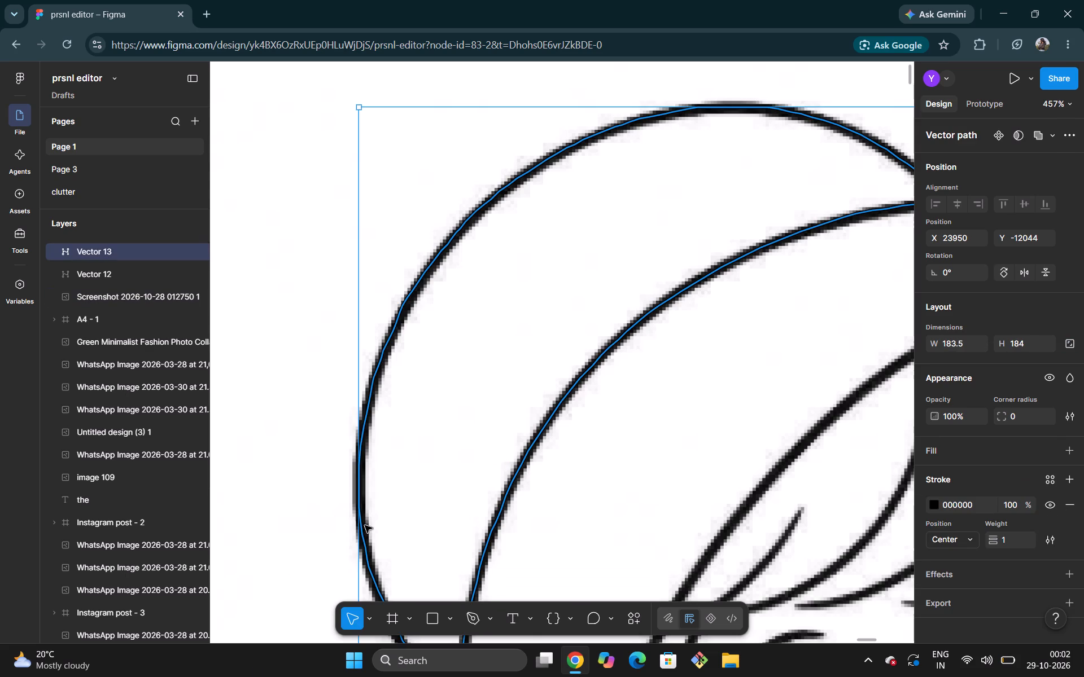
{"action": "left_click", "coordinate": [365, 525]}
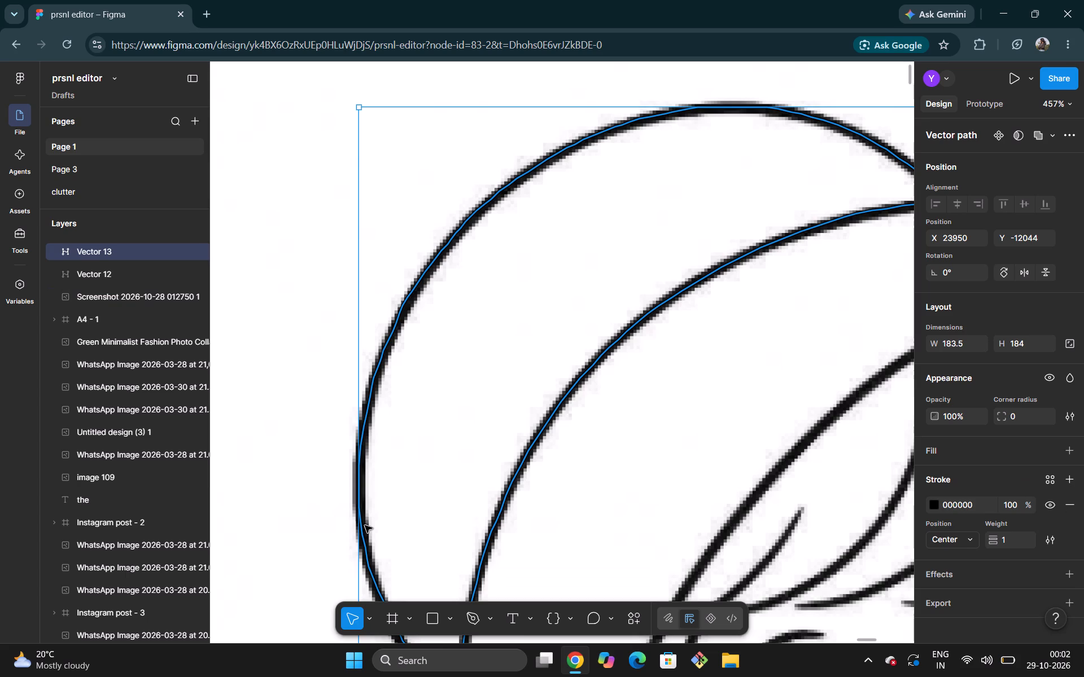
{"action": "double_click", "coordinate": [365, 525]}
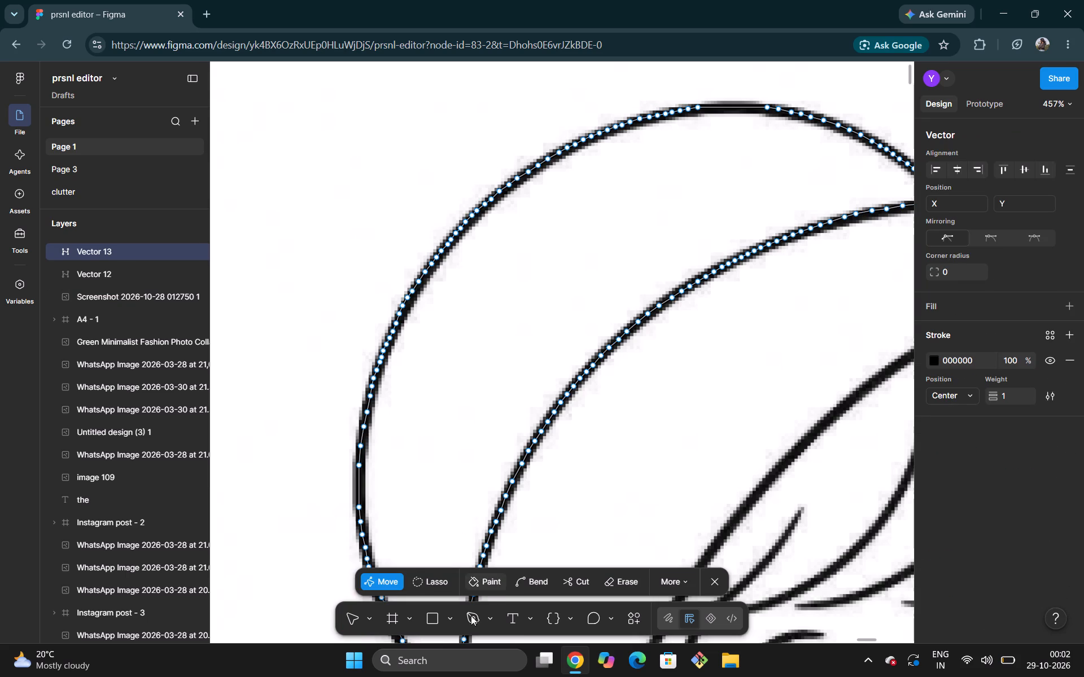
{"action": "left_click", "coordinate": [528, 575]}
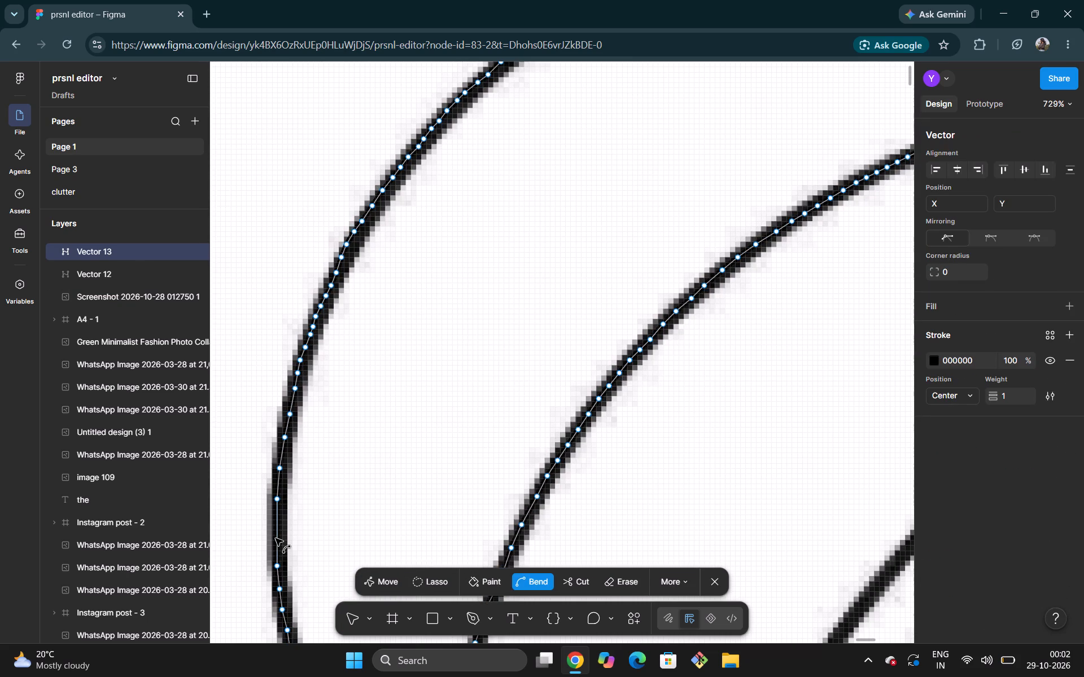
{"action": "left_click", "coordinate": [276, 538]}
Bend the straight segment at the top of the outer arc upward to follow the dark line, and finish editing the path.
{"action": "scroll", "coordinate": [430, 441], "scroll_direction": "up", "scroll_amount": 3}
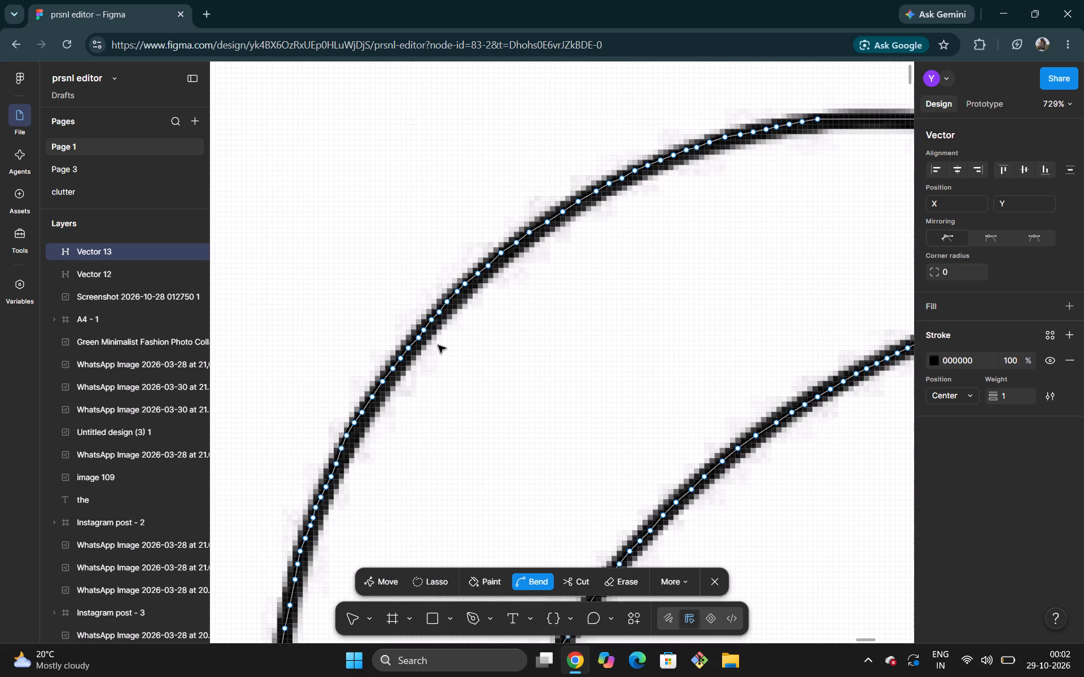
{"action": "scroll", "coordinate": [438, 345], "scroll_direction": "down", "scroll_amount": 1}
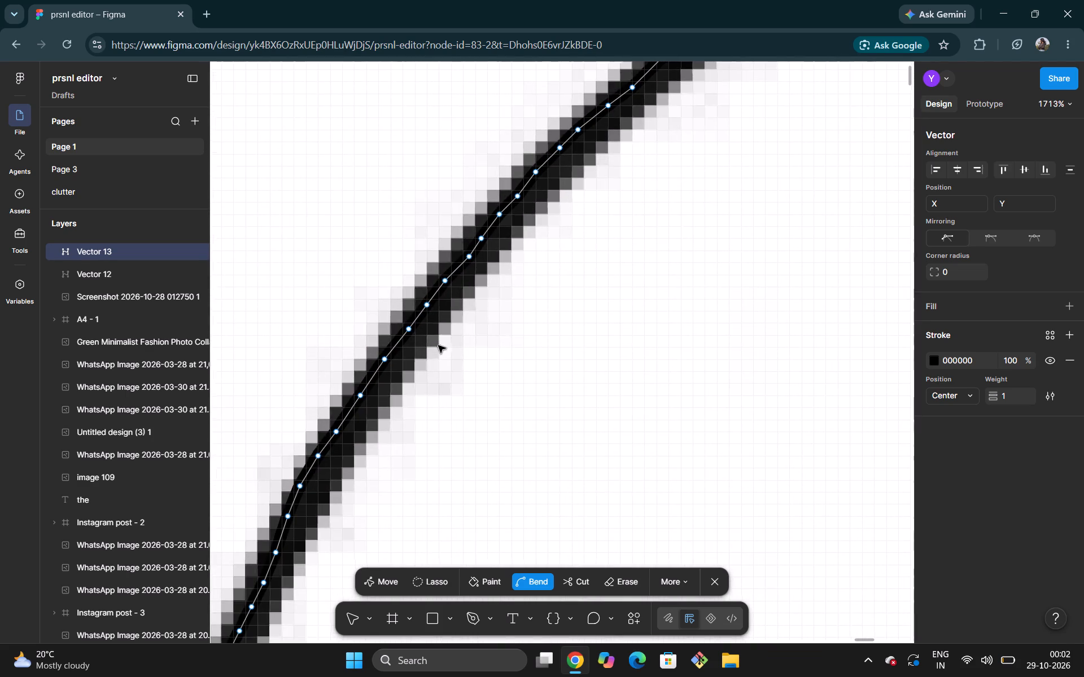
{"action": "scroll", "coordinate": [438, 345], "scroll_direction": "left", "scroll_amount": 3}
{"action": "scroll", "coordinate": [438, 345], "scroll_direction": "up", "scroll_amount": 3}
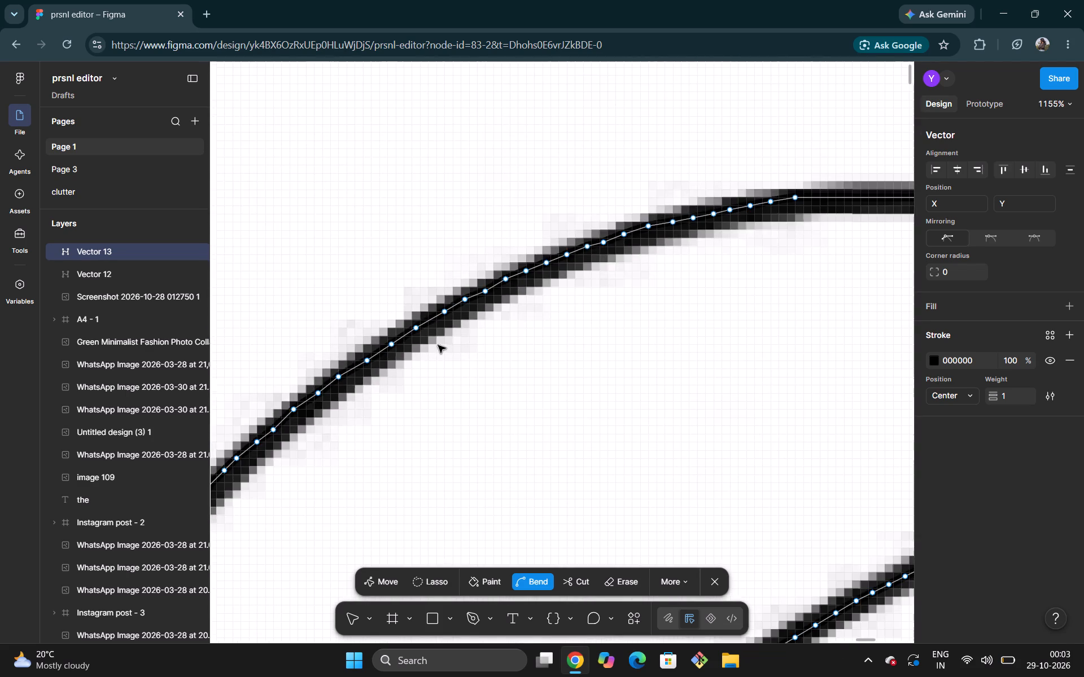
{"action": "scroll", "coordinate": [438, 345], "scroll_direction": "left", "scroll_amount": 4}
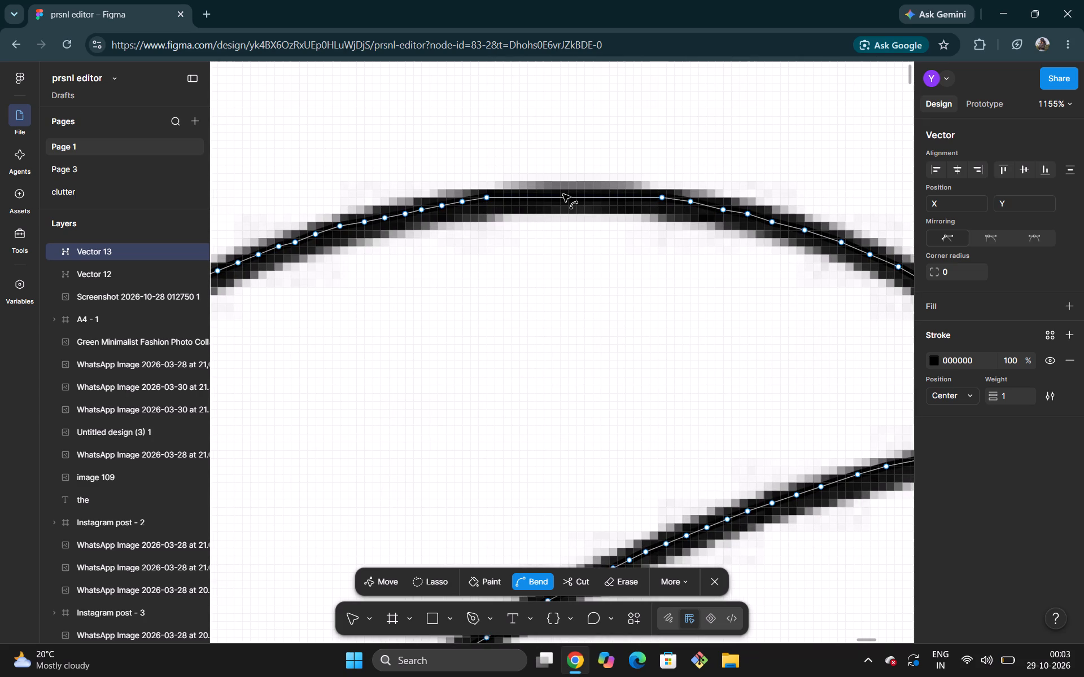
{"action": "left_click", "coordinate": [563, 194]}
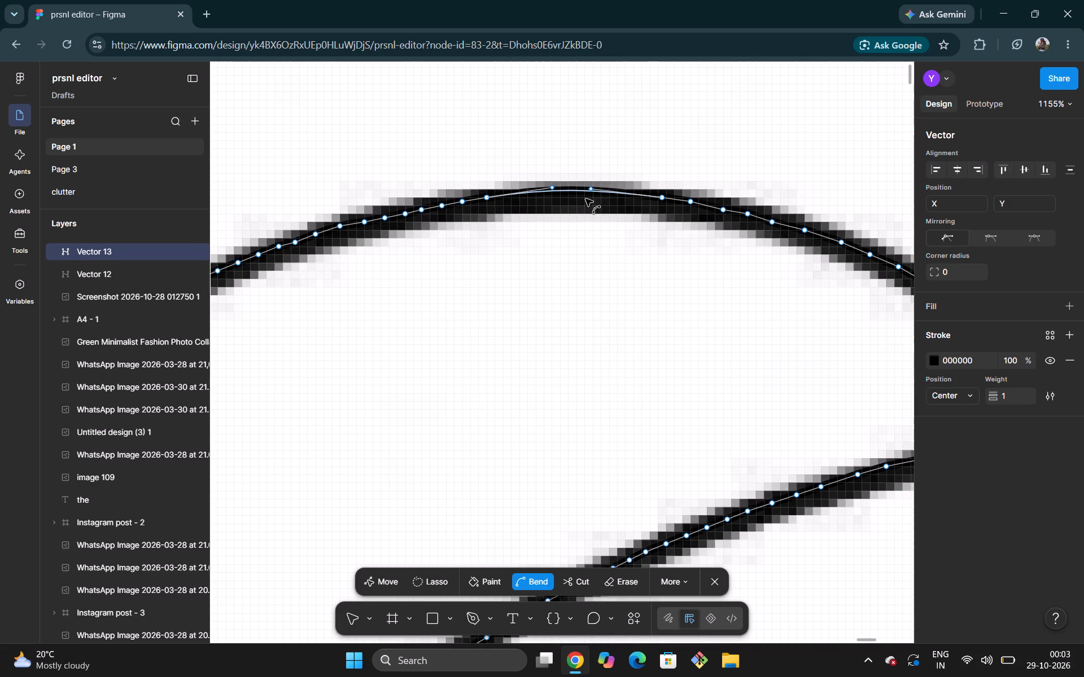
{"action": "scroll", "coordinate": [627, 241], "scroll_direction": "left", "scroll_amount": 2}
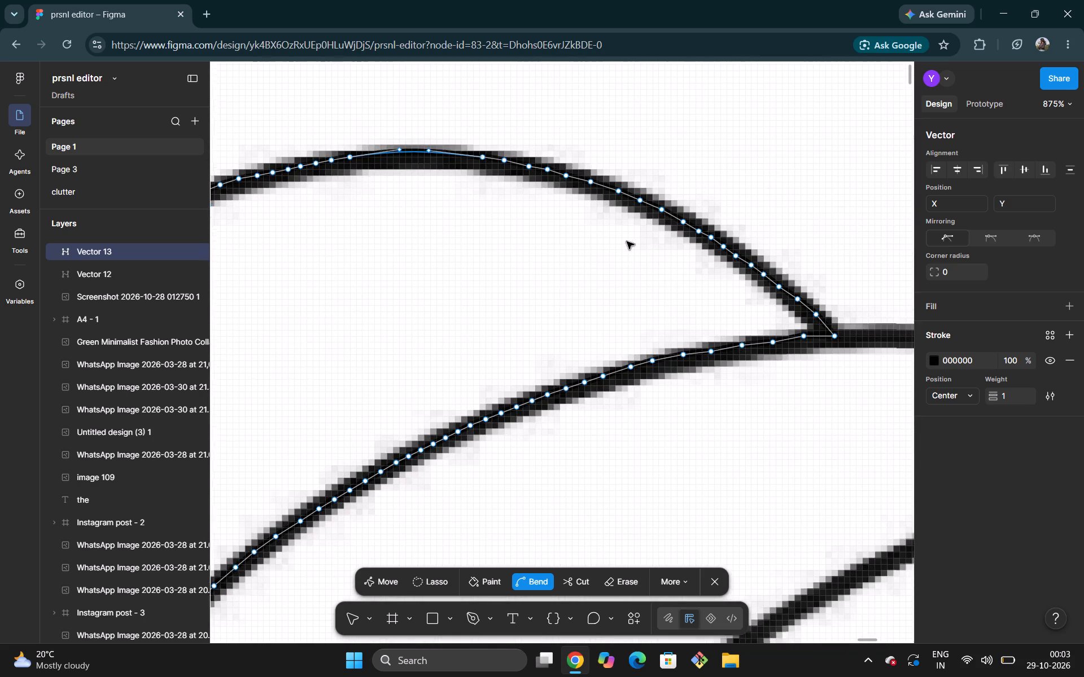
{"action": "scroll", "coordinate": [627, 241], "scroll_direction": "left", "scroll_amount": 1}
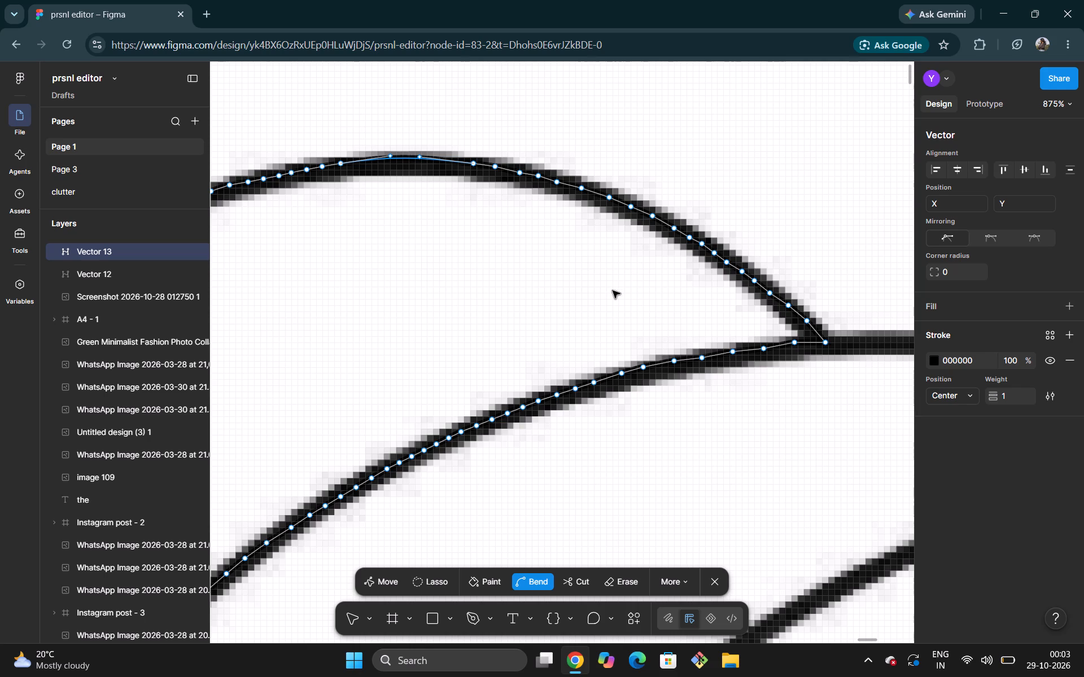
{"action": "scroll", "coordinate": [613, 291], "scroll_direction": "down", "scroll_amount": 2}
{"action": "scroll", "coordinate": [613, 291], "scroll_direction": "right", "scroll_amount": 1}
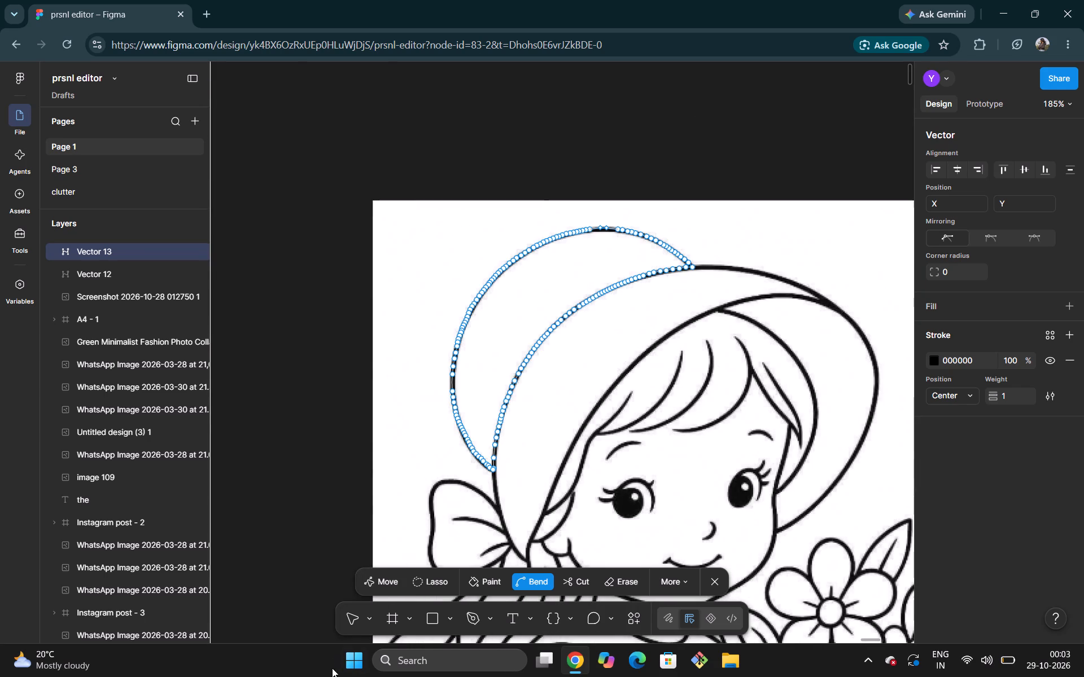
{"action": "left_click", "coordinate": [349, 629]}
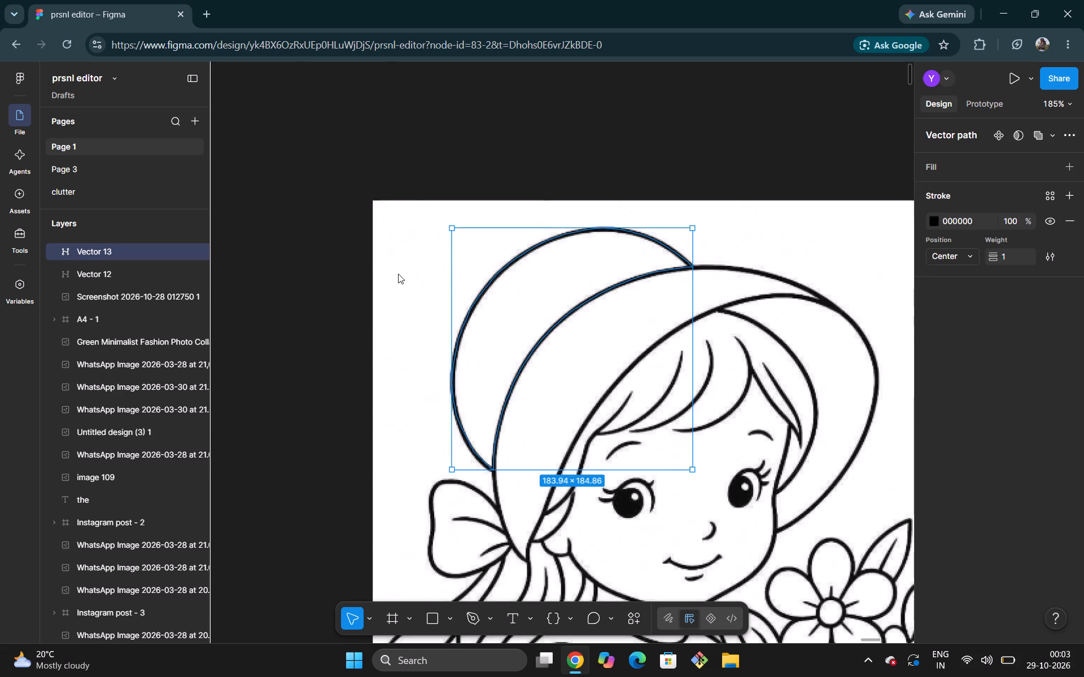
Move the traced crescent up off the hat outline to about X 24047, Y -12137.
{"action": "left_click_drag", "start_coordinate": [553, 312], "coordinate": [671, 194]}
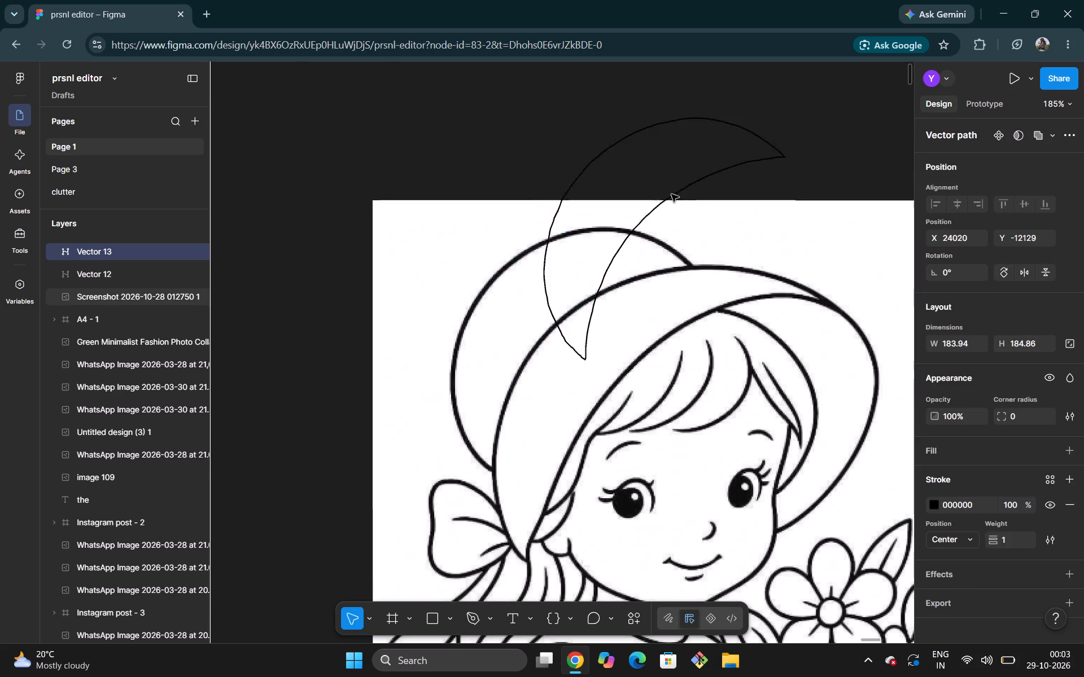
{"action": "left_click_drag", "start_coordinate": [671, 194], "coordinate": [680, 191]}
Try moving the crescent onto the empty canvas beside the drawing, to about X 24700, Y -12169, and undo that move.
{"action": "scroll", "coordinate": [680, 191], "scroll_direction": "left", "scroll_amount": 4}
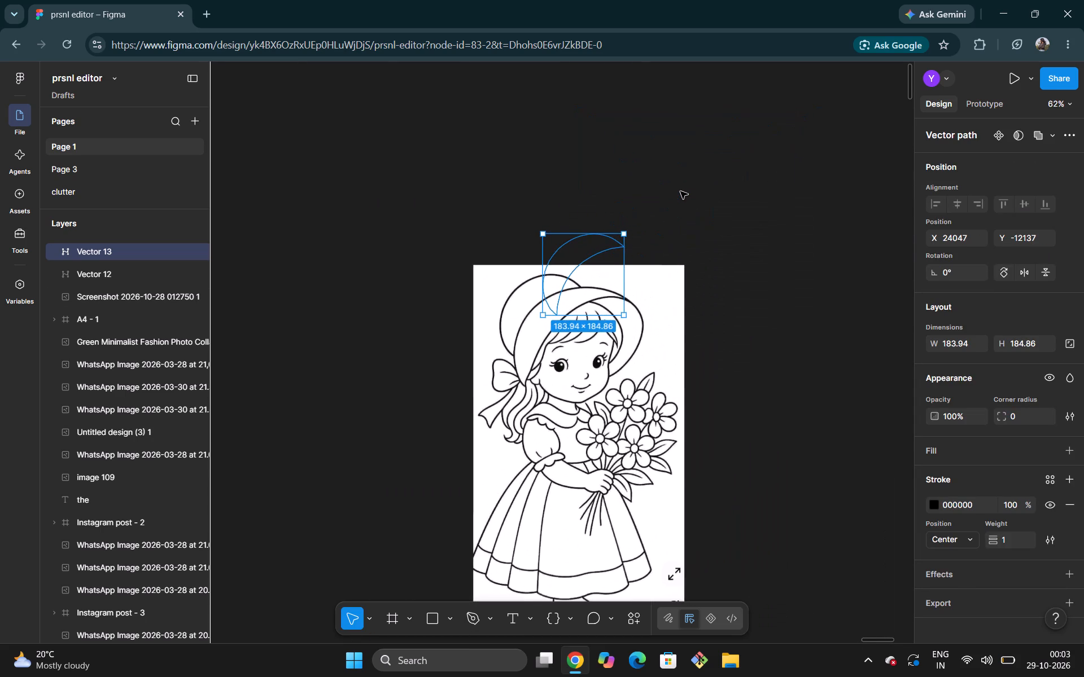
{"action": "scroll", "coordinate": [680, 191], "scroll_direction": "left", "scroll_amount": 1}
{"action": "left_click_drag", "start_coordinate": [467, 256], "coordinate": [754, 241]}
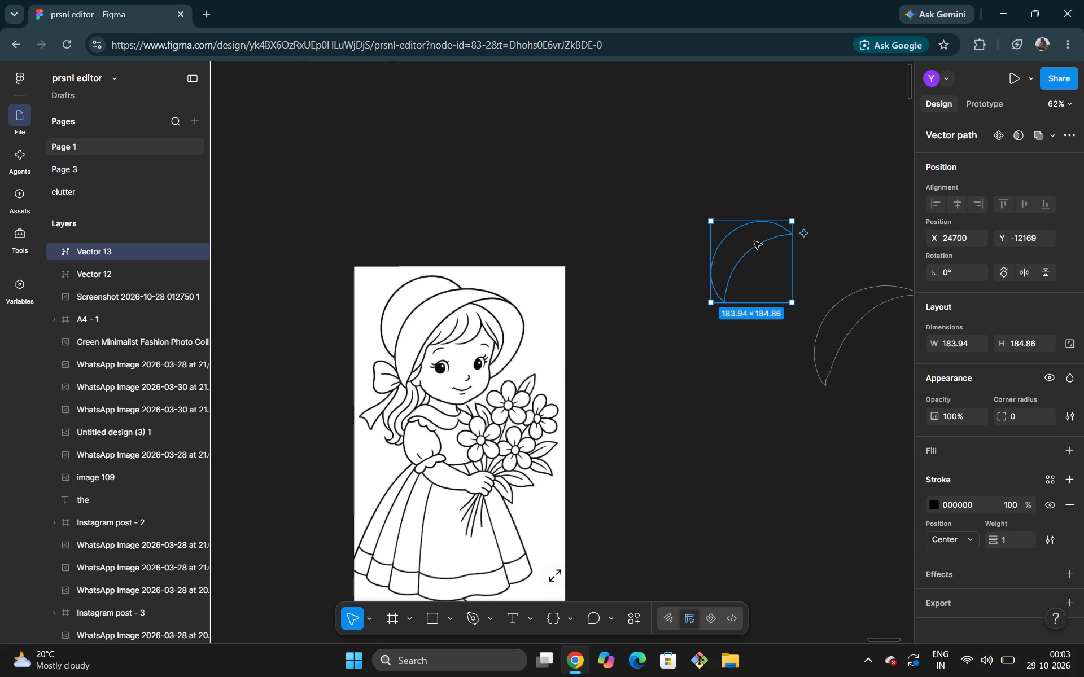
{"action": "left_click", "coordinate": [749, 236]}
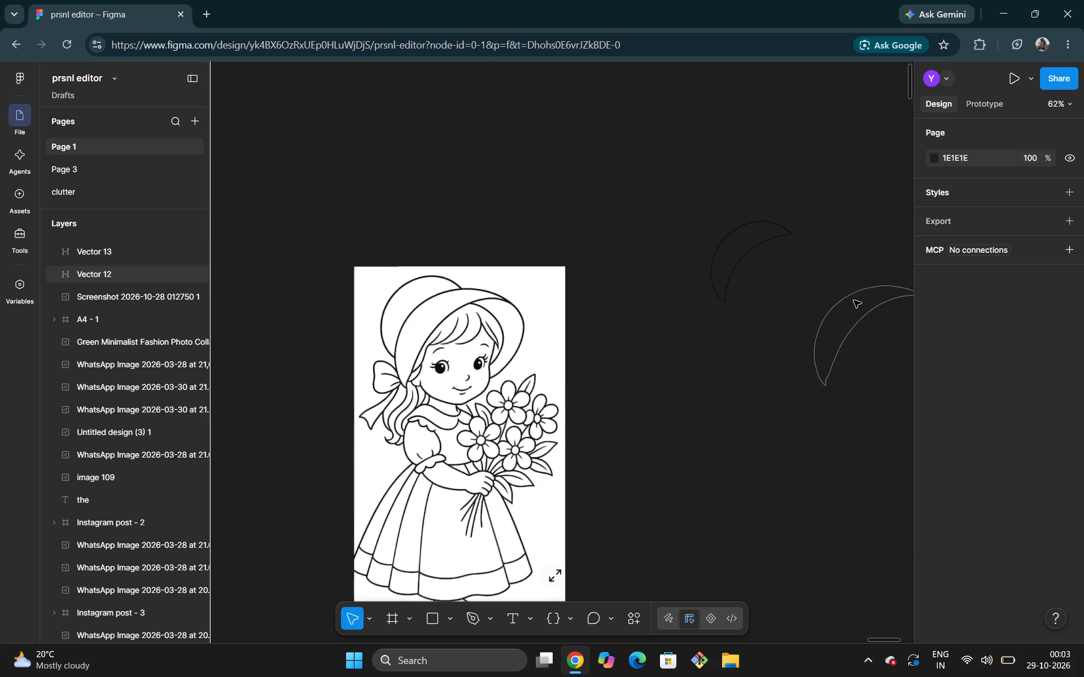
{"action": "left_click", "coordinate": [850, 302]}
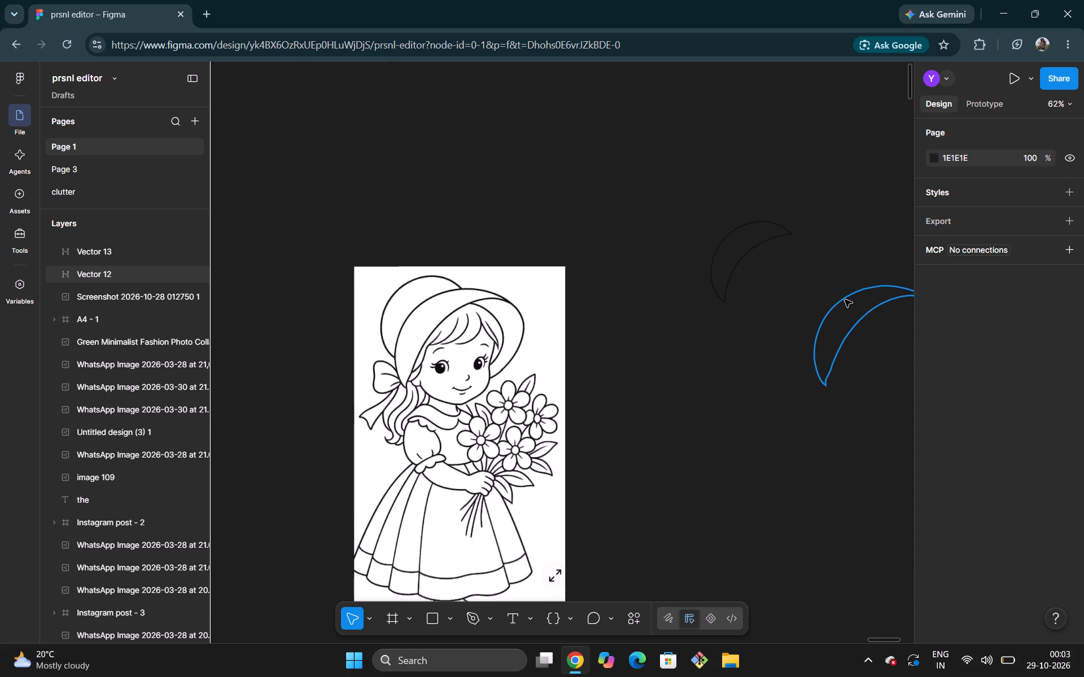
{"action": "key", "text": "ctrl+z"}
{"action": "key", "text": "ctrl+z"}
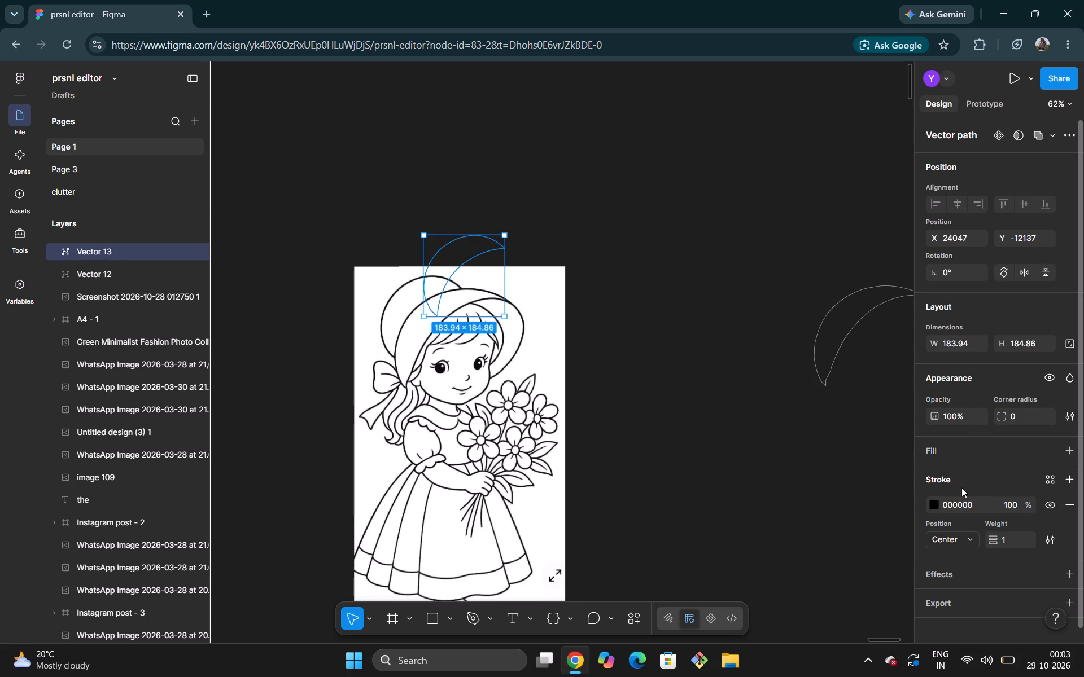
Open the crescent's stroke colour for editing.
{"action": "left_click", "coordinate": [933, 500]}
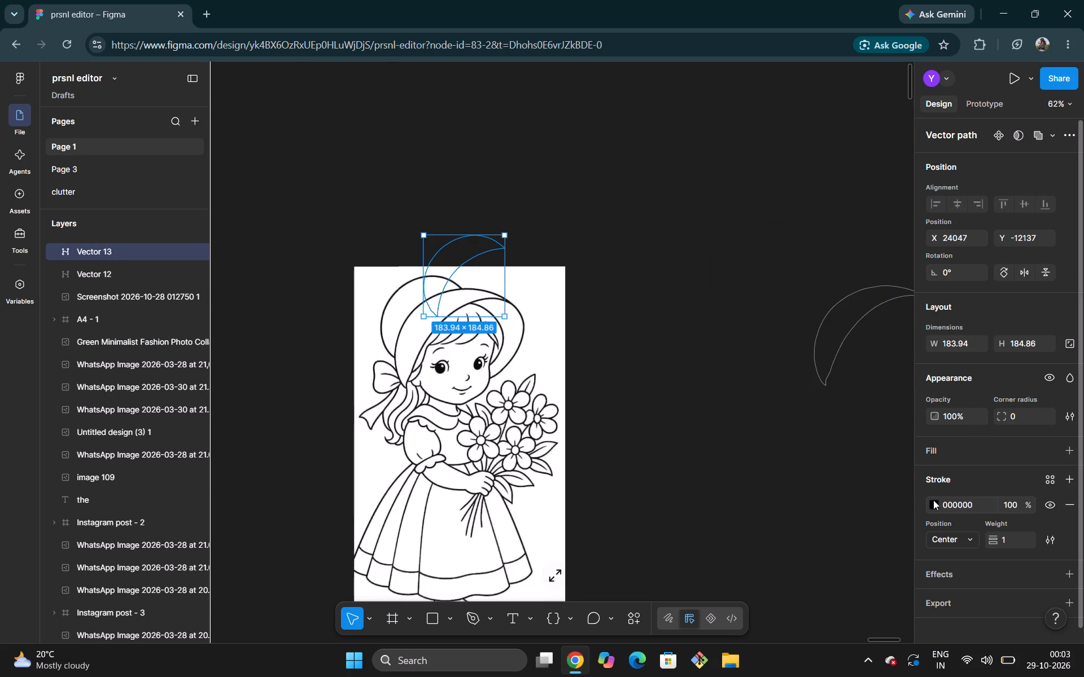
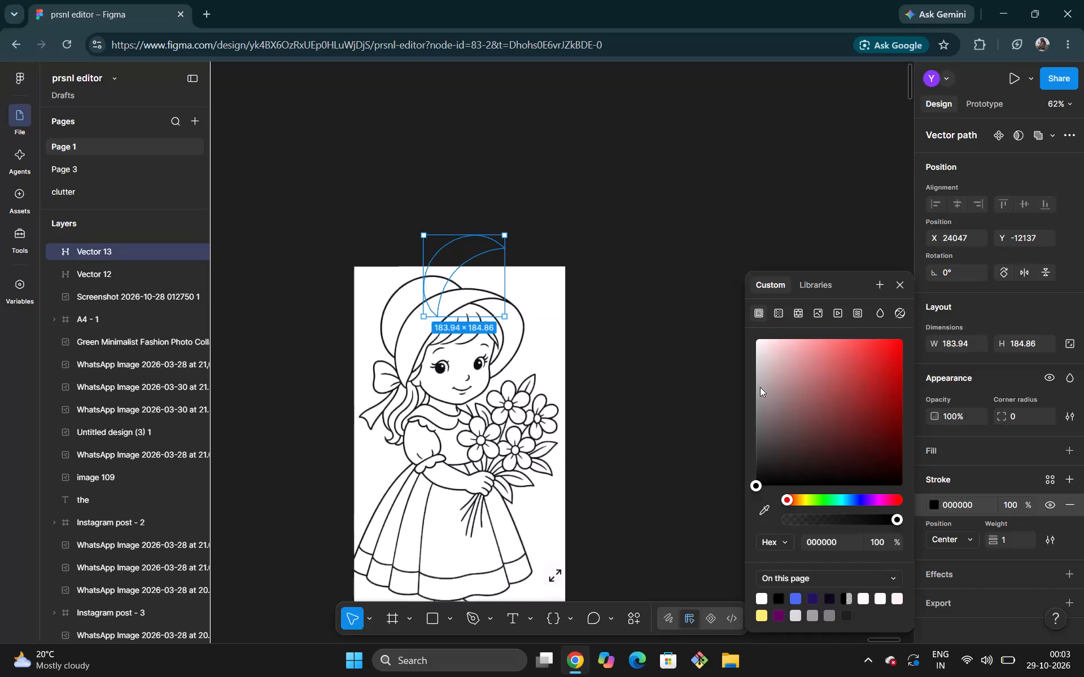
Set the traced crescent's stroke colour to the grey 827D7D and finish the colour edit.
{"action": "left_click", "coordinate": [760, 387]}
{"action": "left_click", "coordinate": [764, 420]}
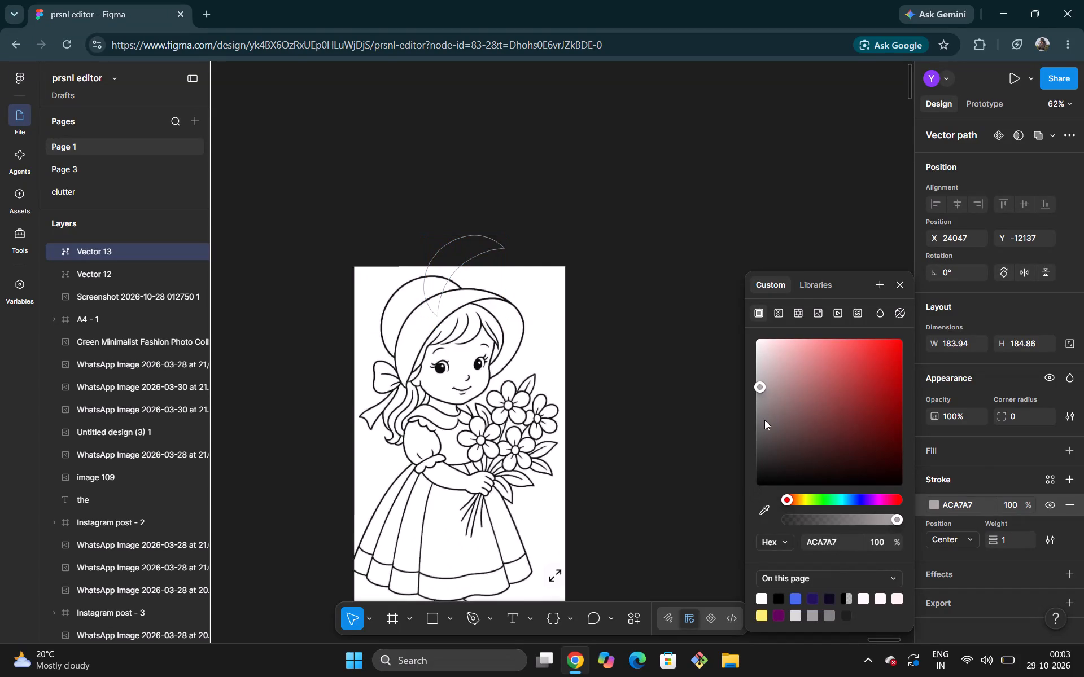
{"action": "double_click", "coordinate": [764, 468]}
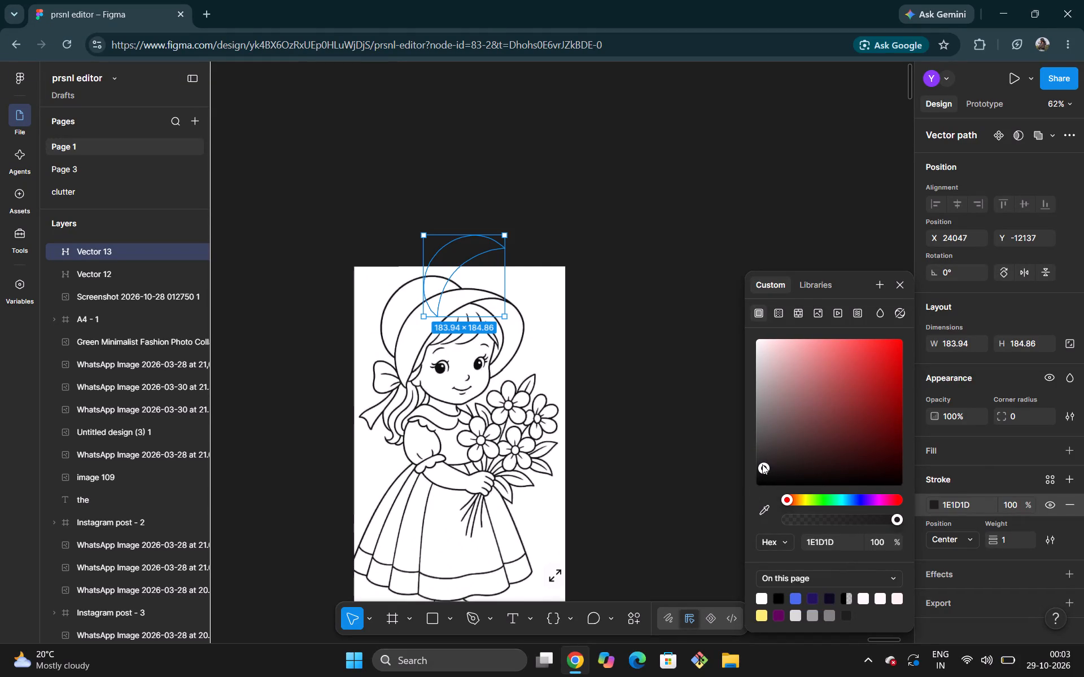
{"action": "left_click_drag", "start_coordinate": [762, 464], "coordinate": [762, 411]}
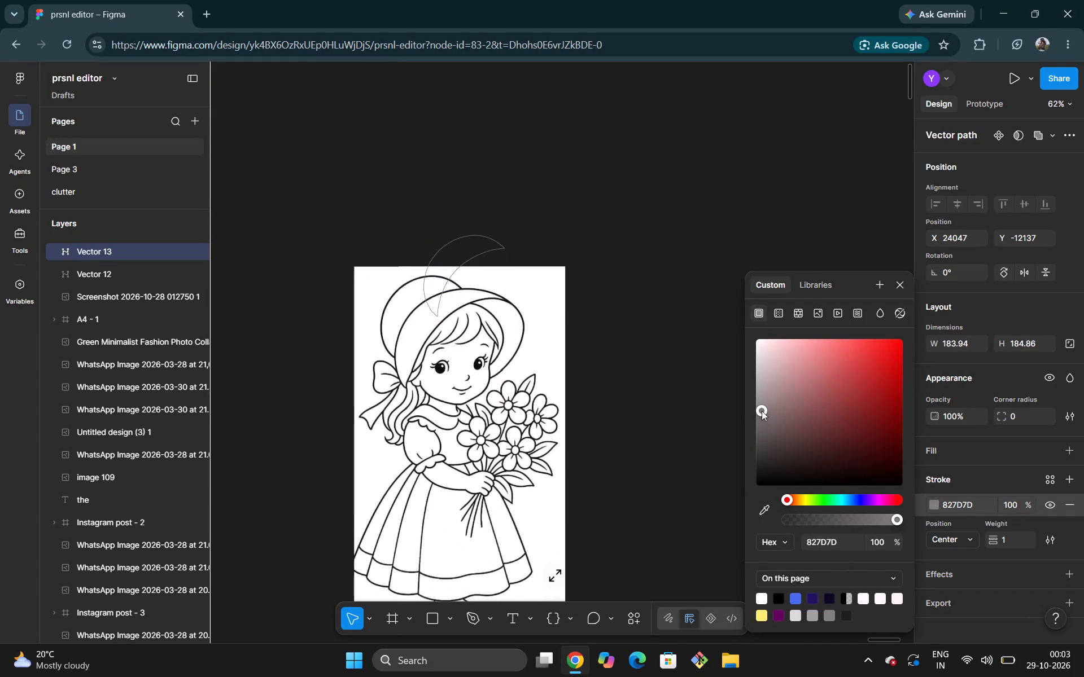
{"action": "left_click", "coordinate": [675, 348]}
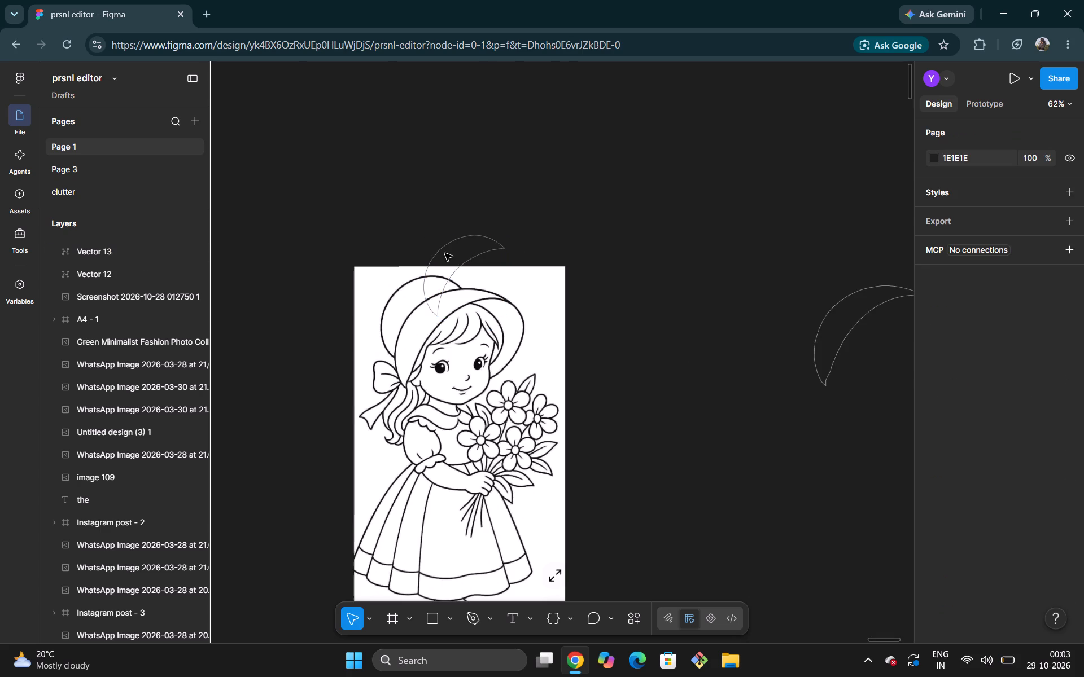
Move the grey crescent above the hat onto the empty canvas beside the drawing, to about X 24764, Y -12142, and deselect it.
{"action": "left_click", "coordinate": [453, 257]}
{"action": "left_click", "coordinate": [452, 237]}
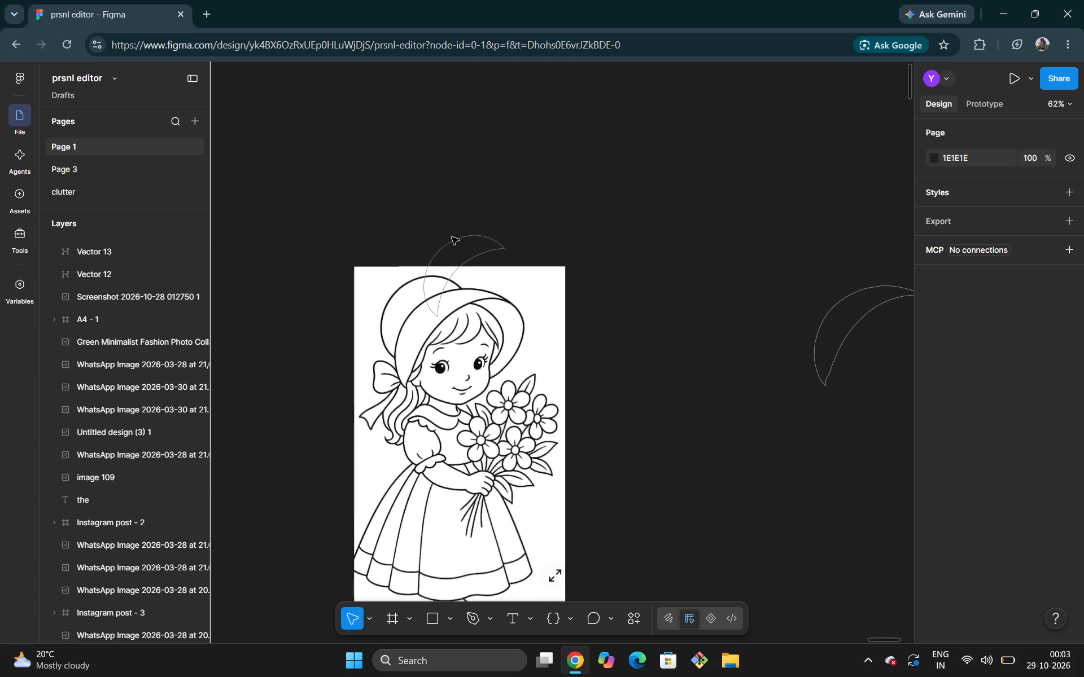
{"action": "left_click", "coordinate": [454, 240]}
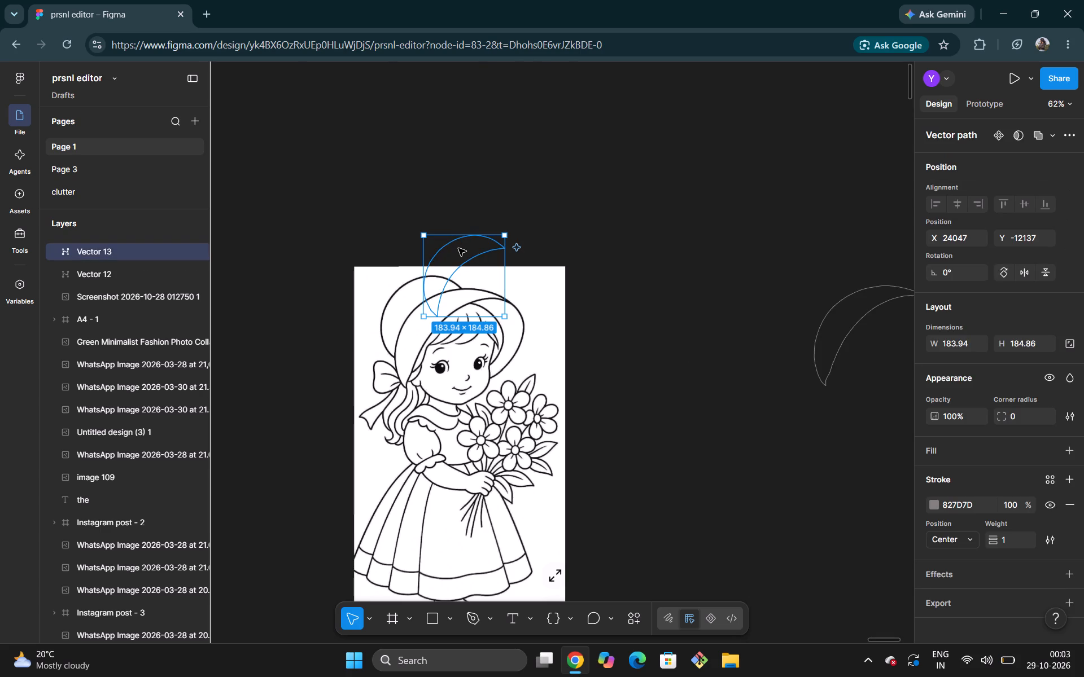
{"action": "left_click_drag", "start_coordinate": [458, 248], "coordinate": [774, 246]}
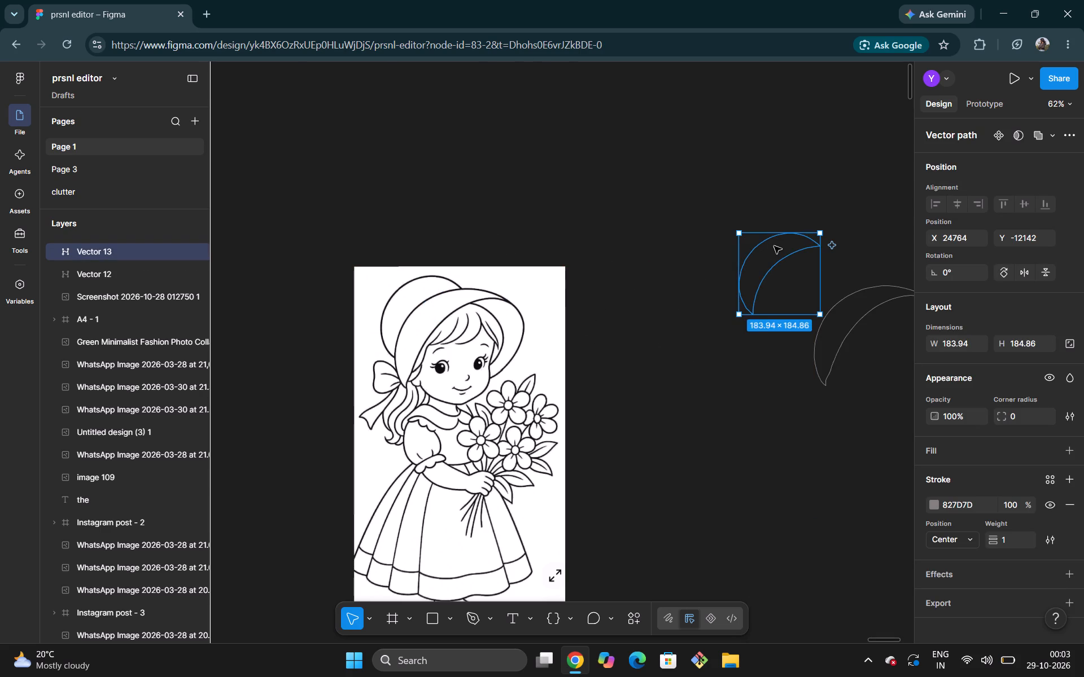
{"action": "left_click", "coordinate": [747, 386]}
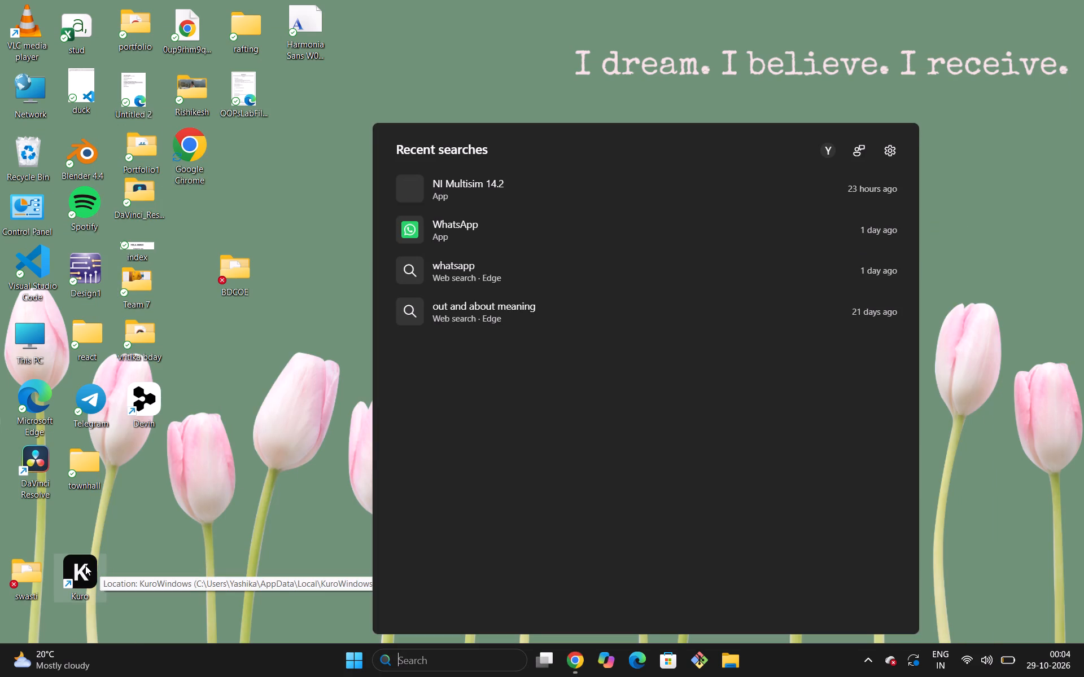
Switch to the desktop and launch Kuro.
{"action": "double_click", "coordinate": [85, 565]}
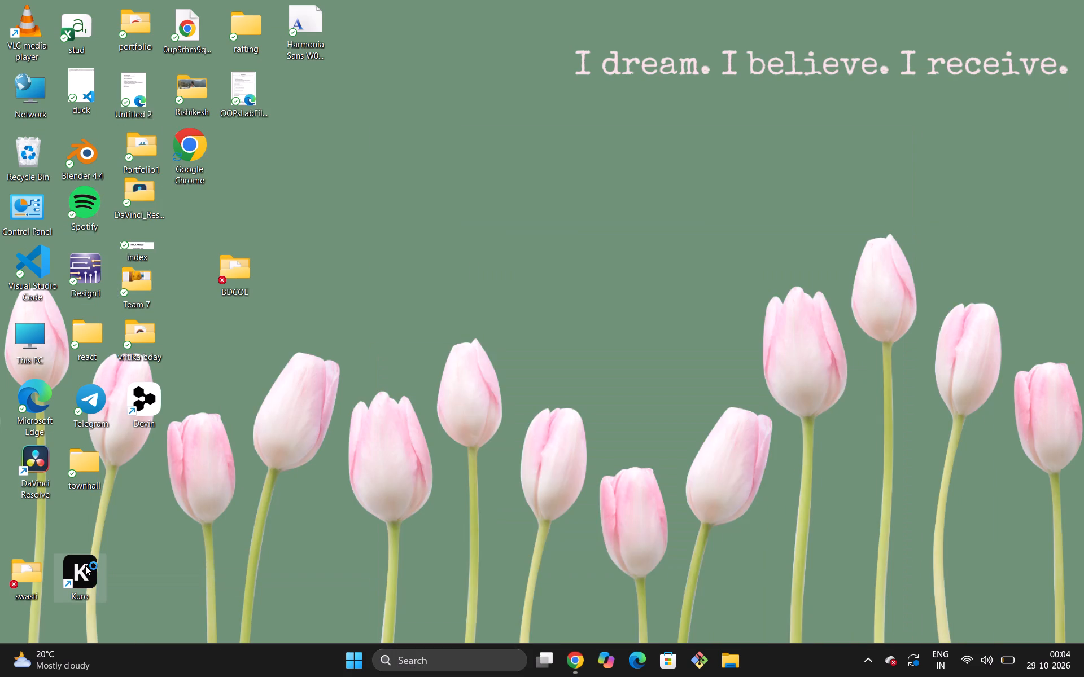